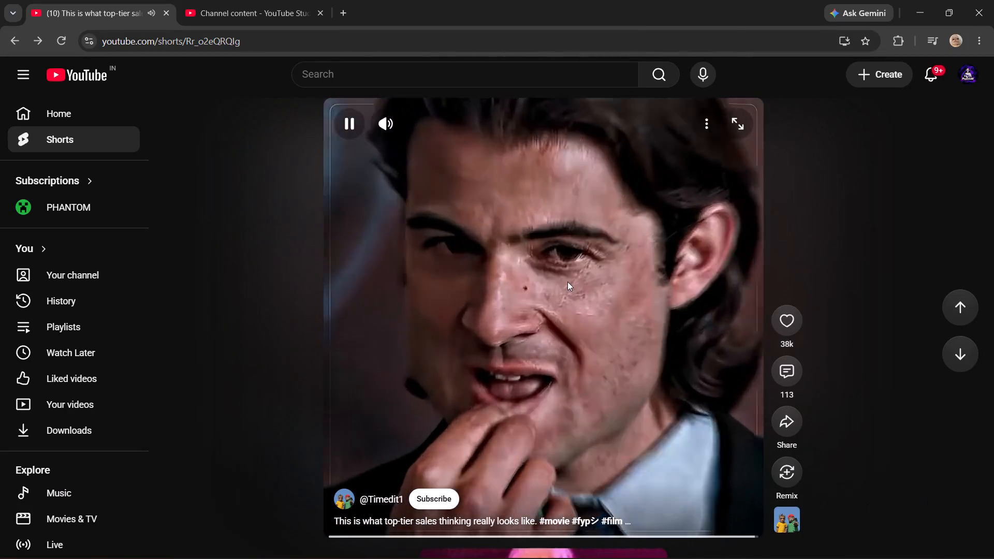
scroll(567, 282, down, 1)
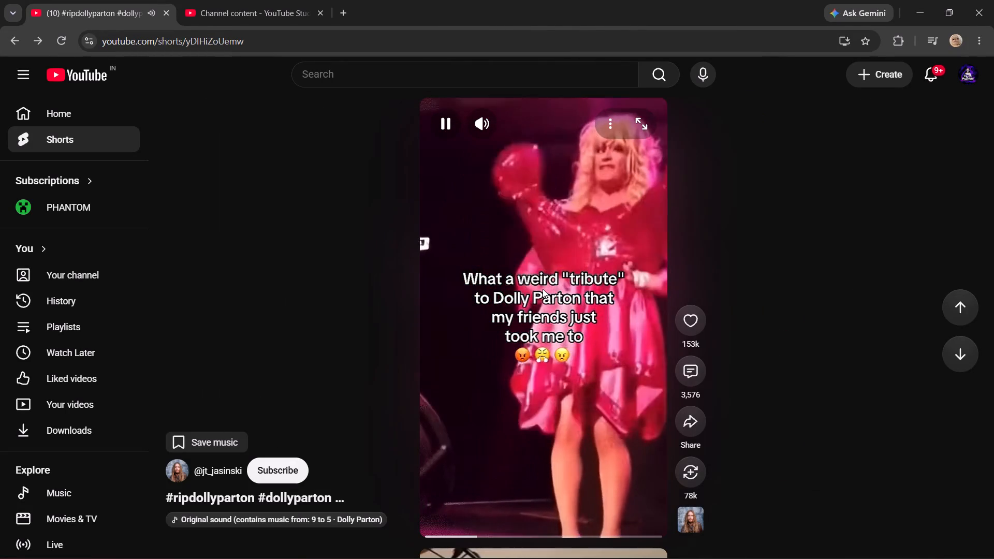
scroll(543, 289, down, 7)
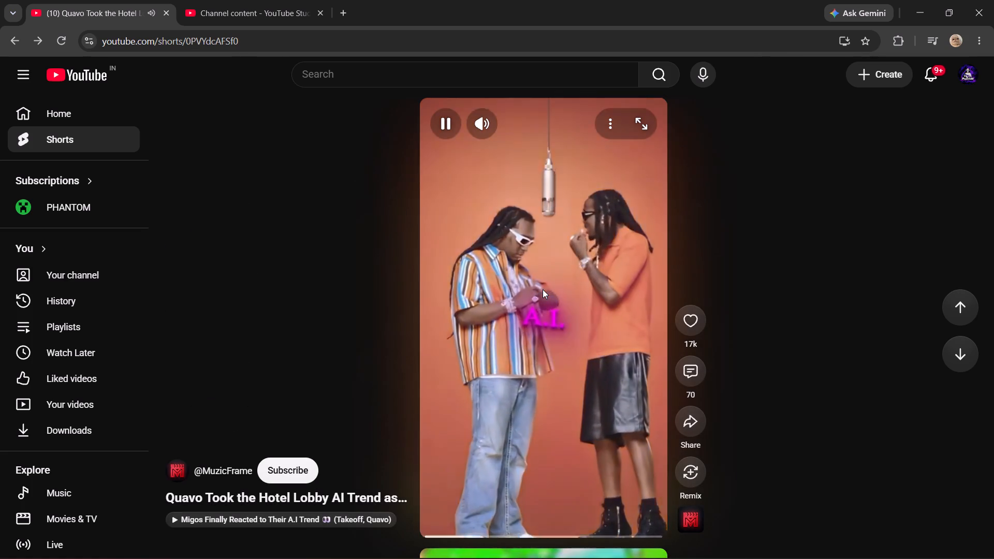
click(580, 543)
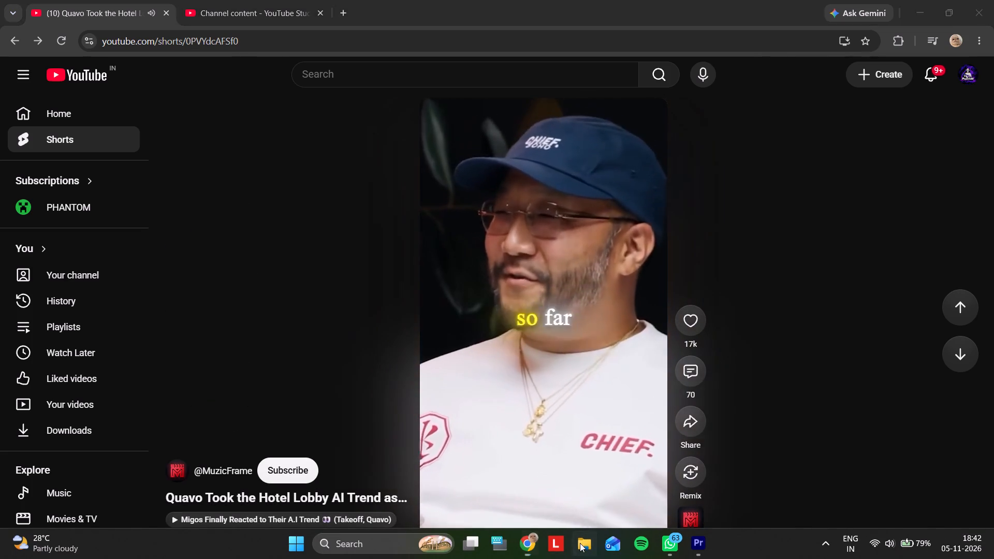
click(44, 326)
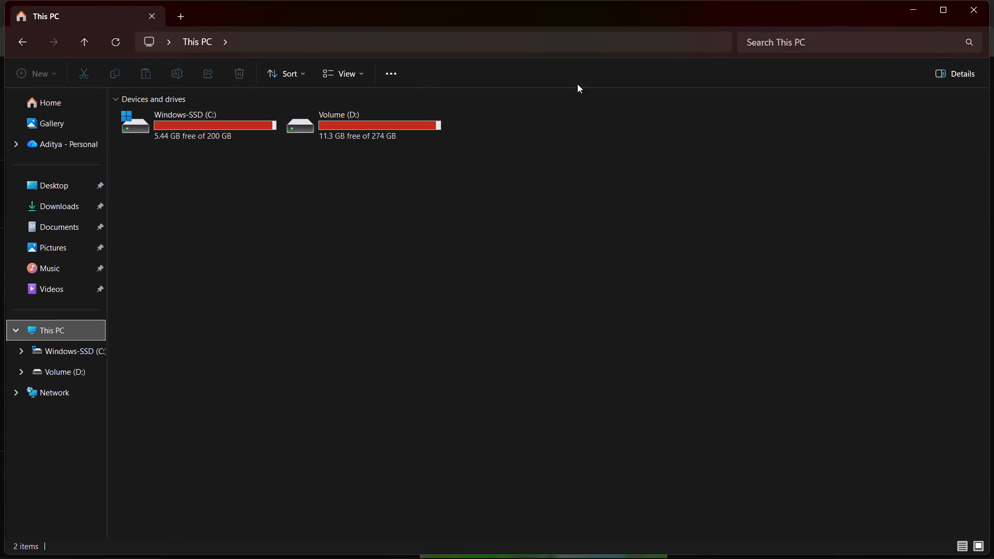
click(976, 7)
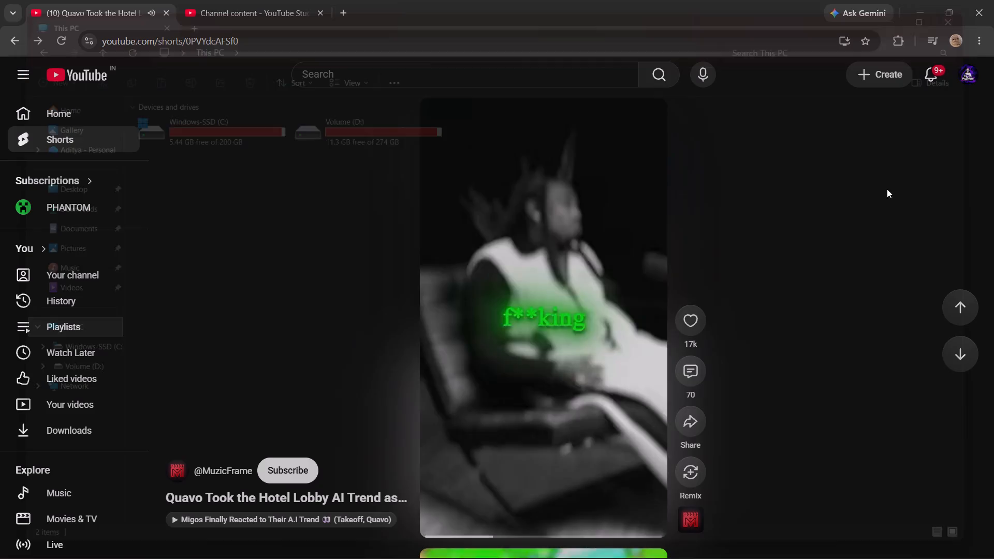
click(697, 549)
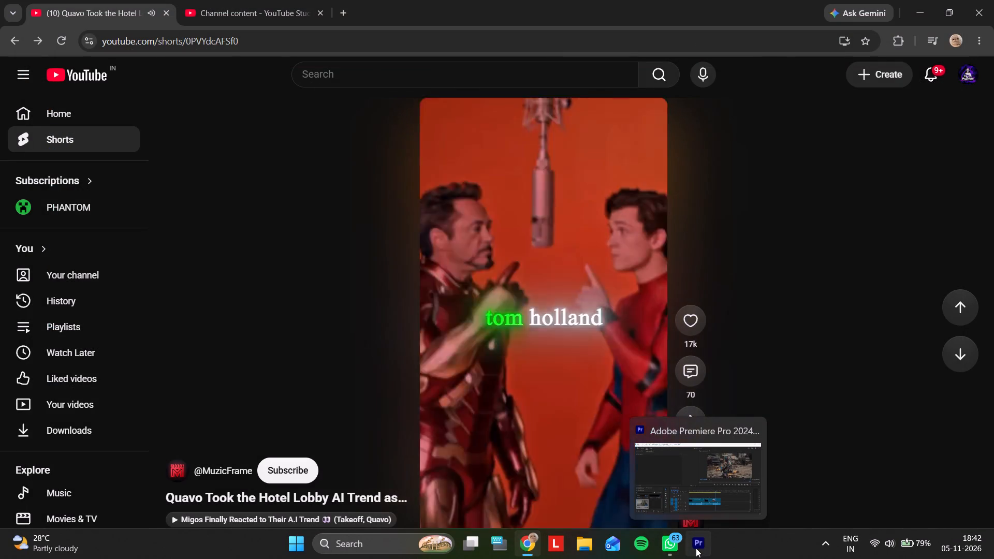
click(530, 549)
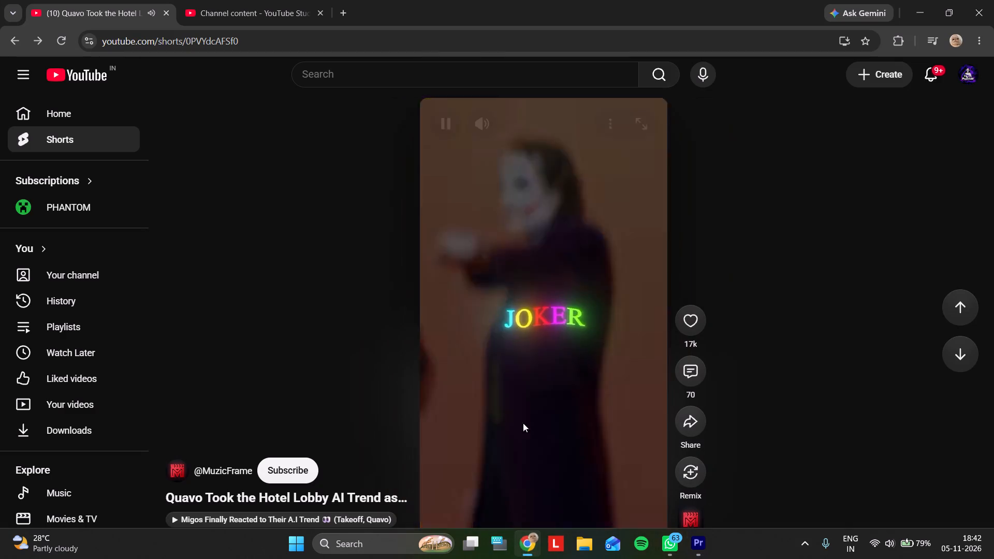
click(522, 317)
Switch to Premiere Pro and examine the gameplay footage across the three clips of Sequence 01.
click(691, 547)
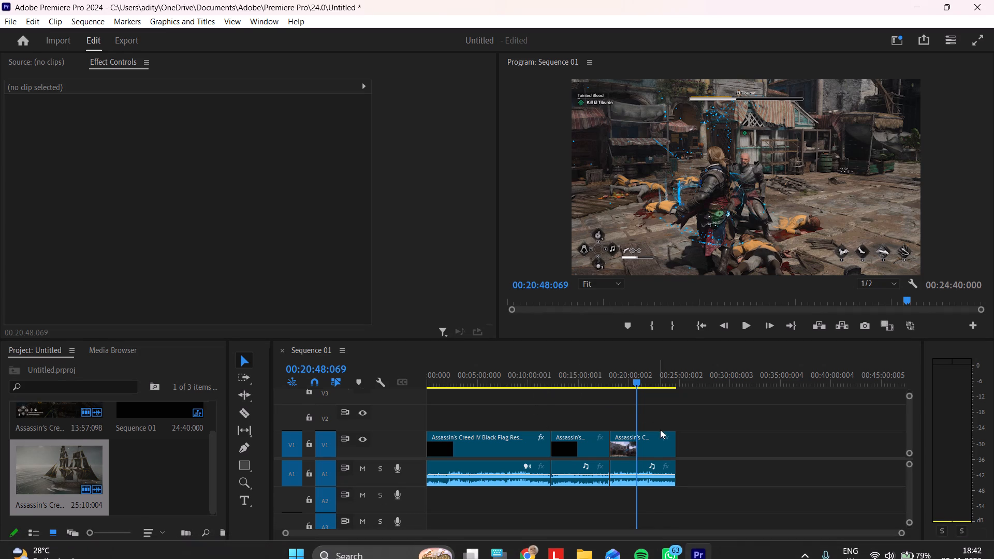
key(space)
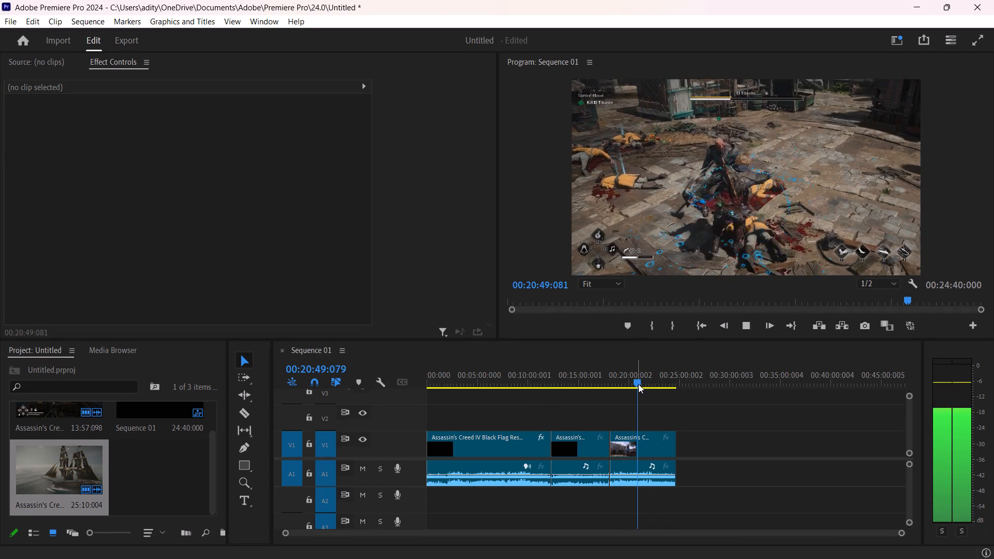
drag(638, 384, 670, 395)
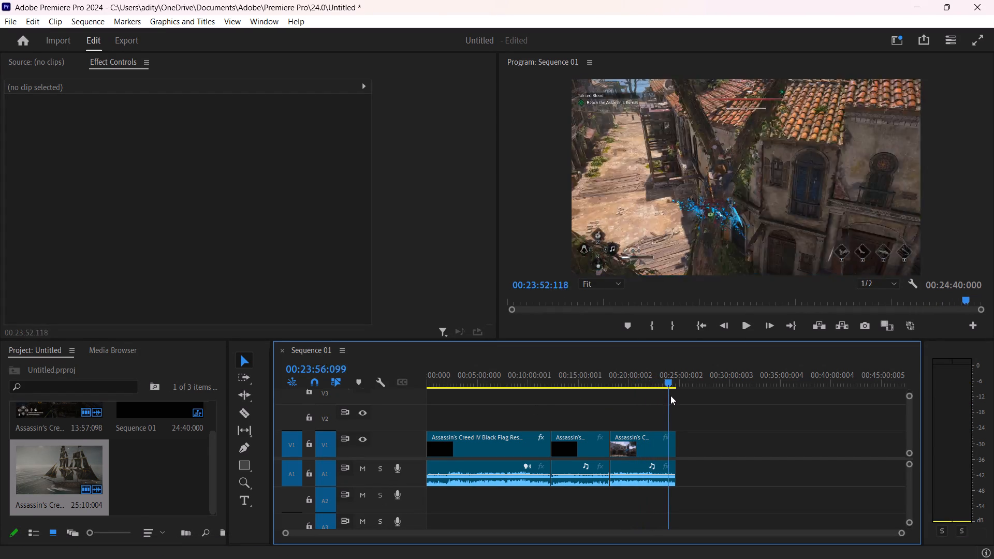
drag(670, 395, 606, 408)
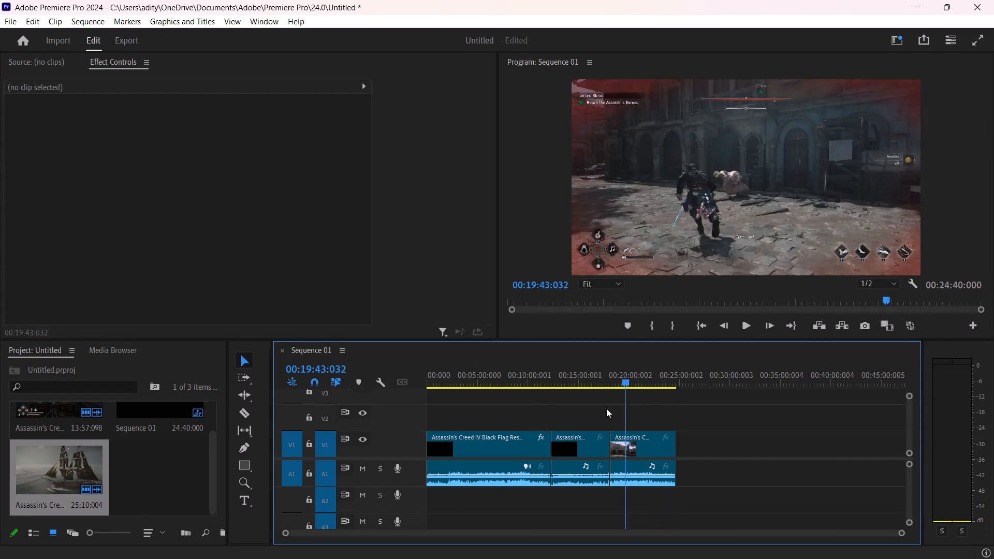
drag(606, 408, 437, 413)
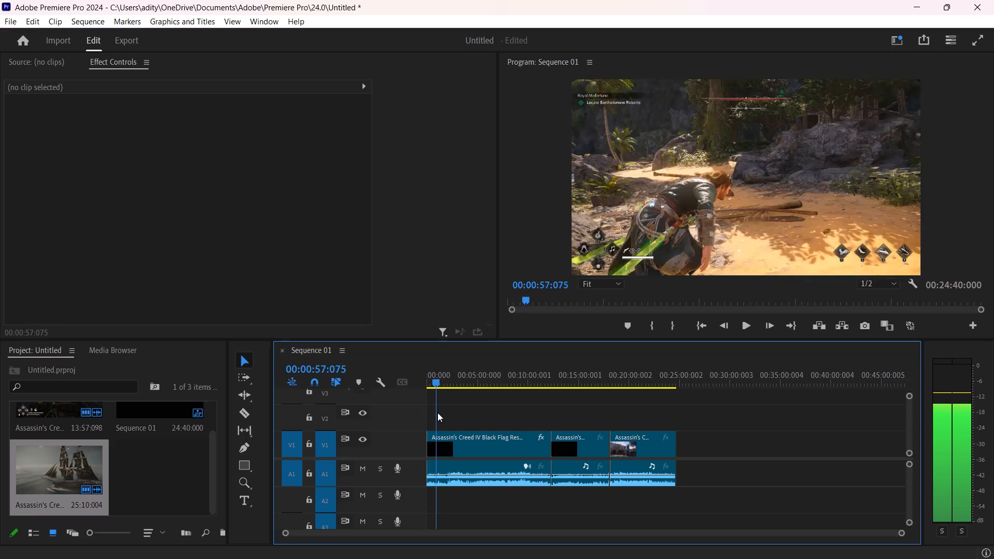
drag(437, 413, 478, 432)
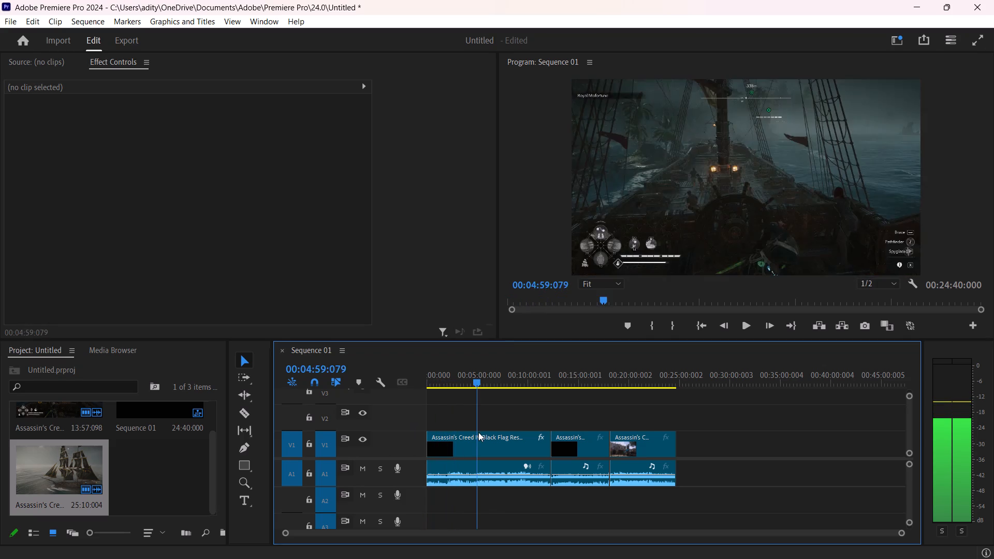
drag(478, 432, 573, 433)
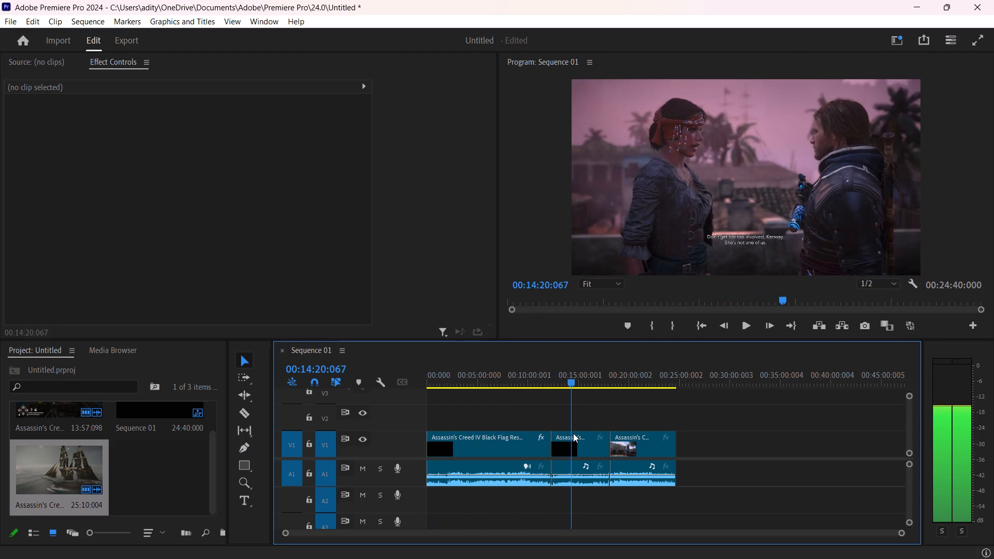
drag(573, 433, 551, 432)
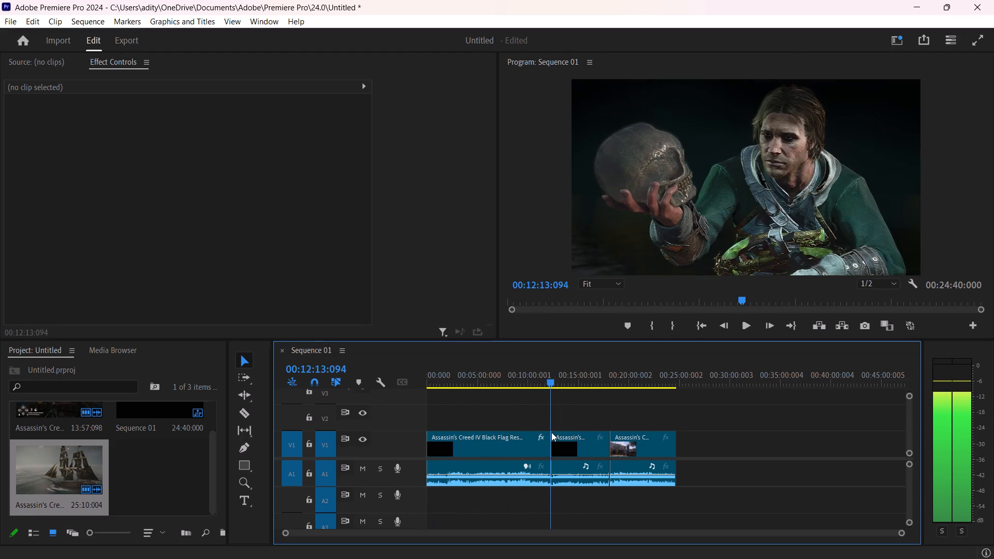
drag(551, 432, 583, 434)
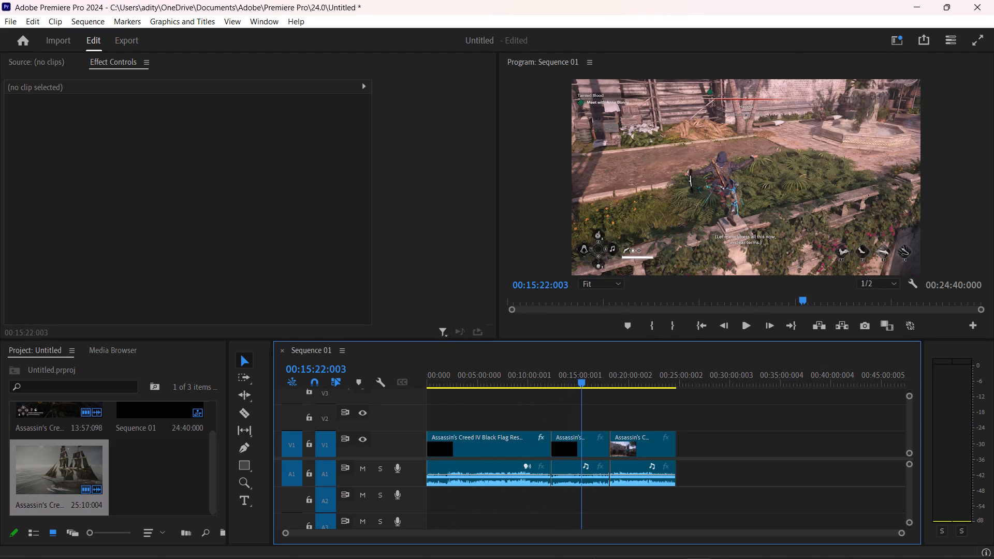
In File Explorer's Assassin's Creed IV Black Flag Resynced folder on D:, review the later part of the 2026.10.31 - 01.42.03.01 recording.
click(586, 549)
click(77, 376)
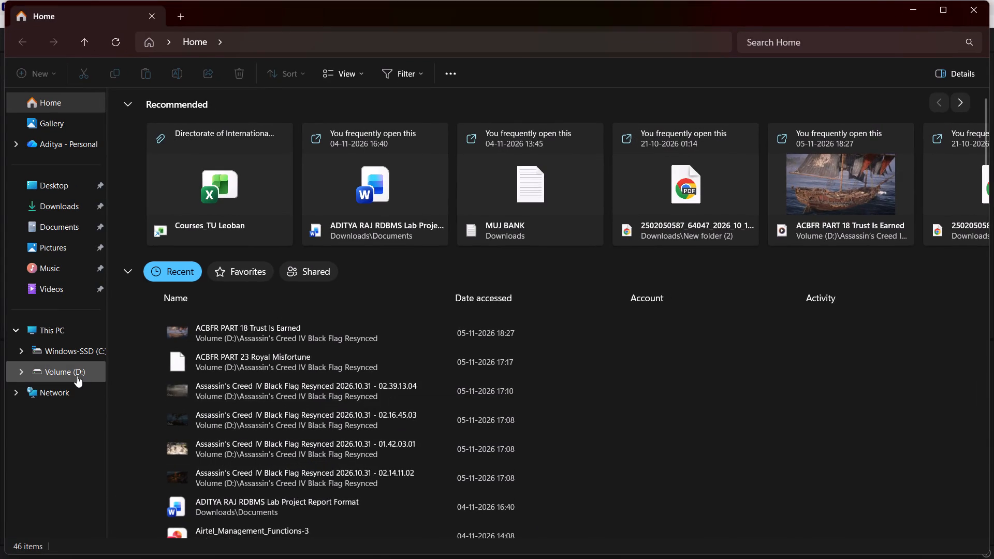
triple_click(174, 127)
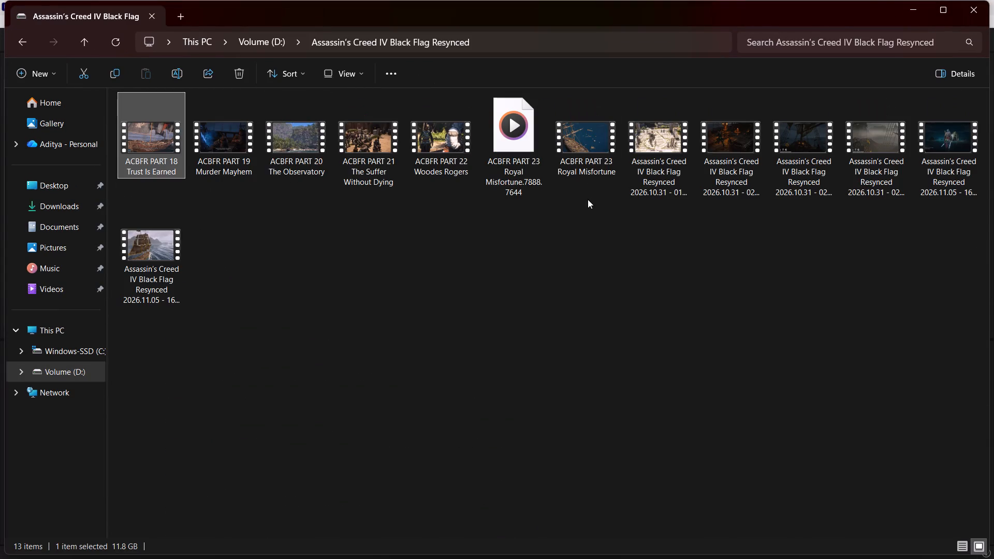
triple_click(678, 144)
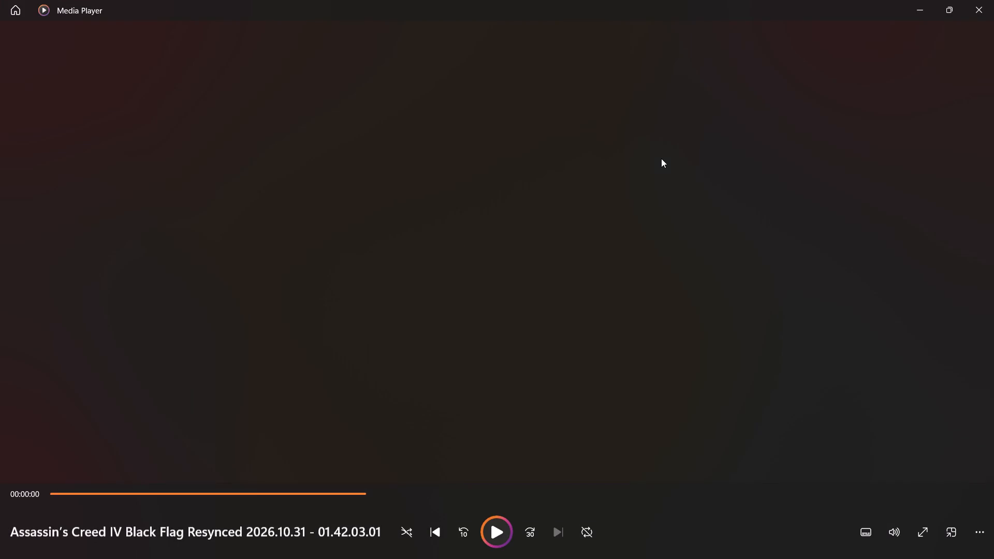
click(764, 493)
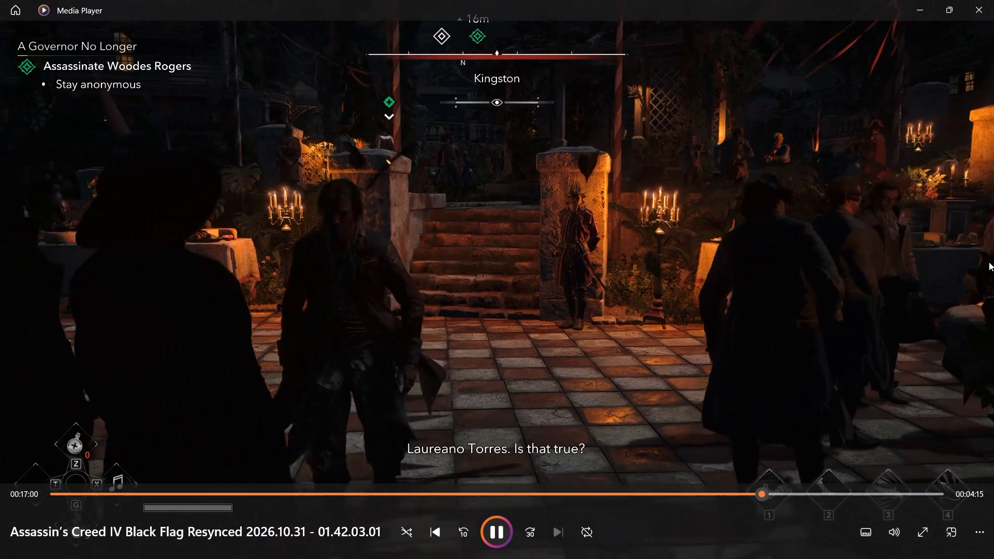
click(869, 492)
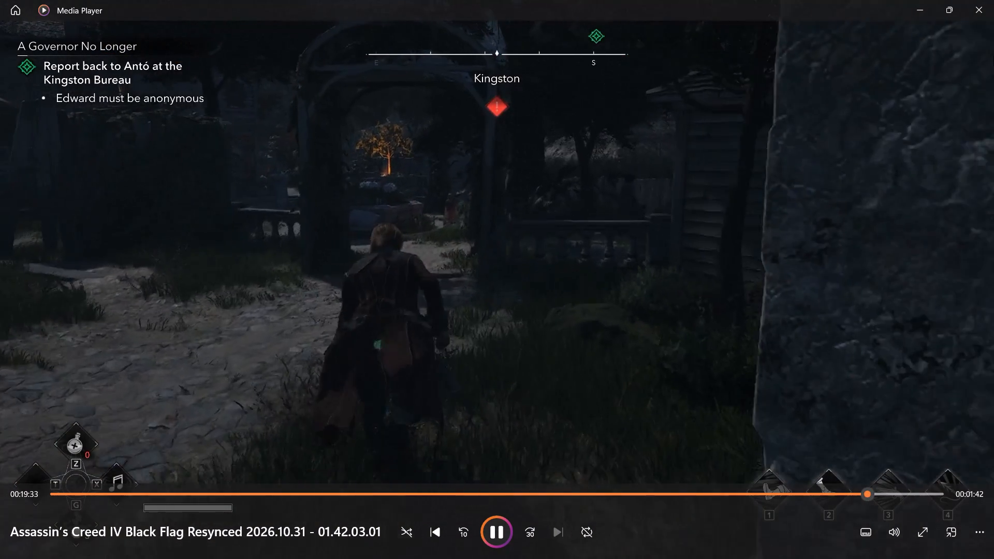
double_click(978, 0)
Review the closing minutes of the 2026.10.31 - 02.39.13.04 recording, around the El Tiburón fight.
click(808, 156)
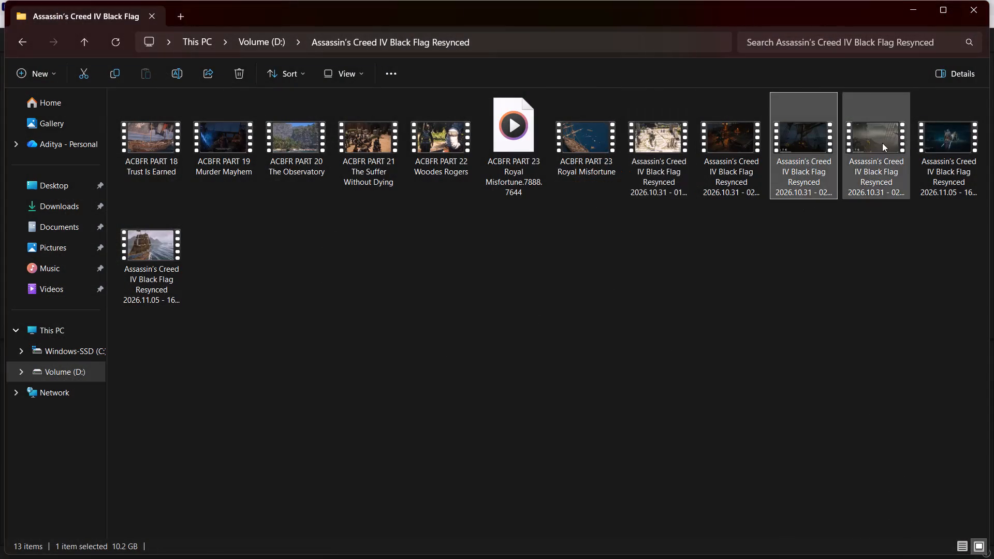
double_click(891, 140)
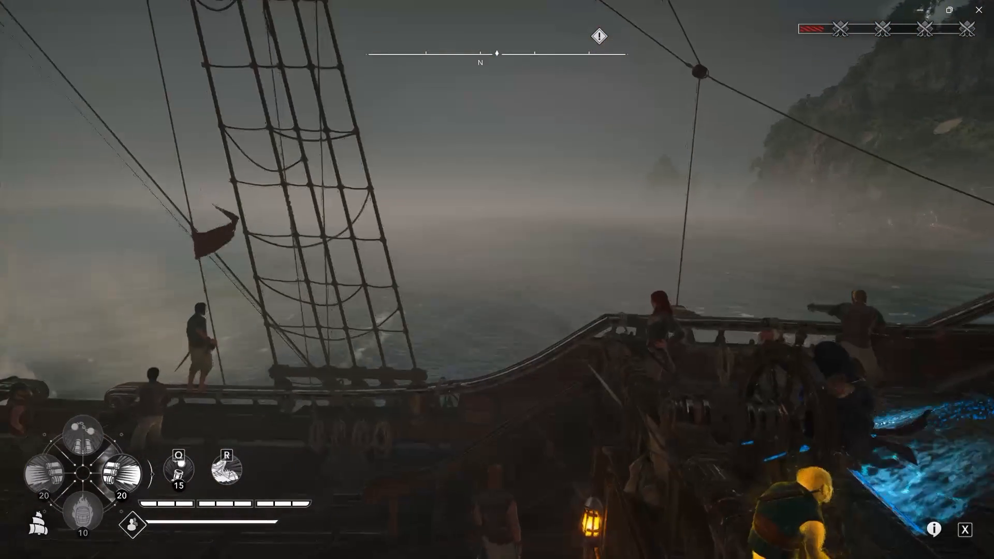
click(846, 496)
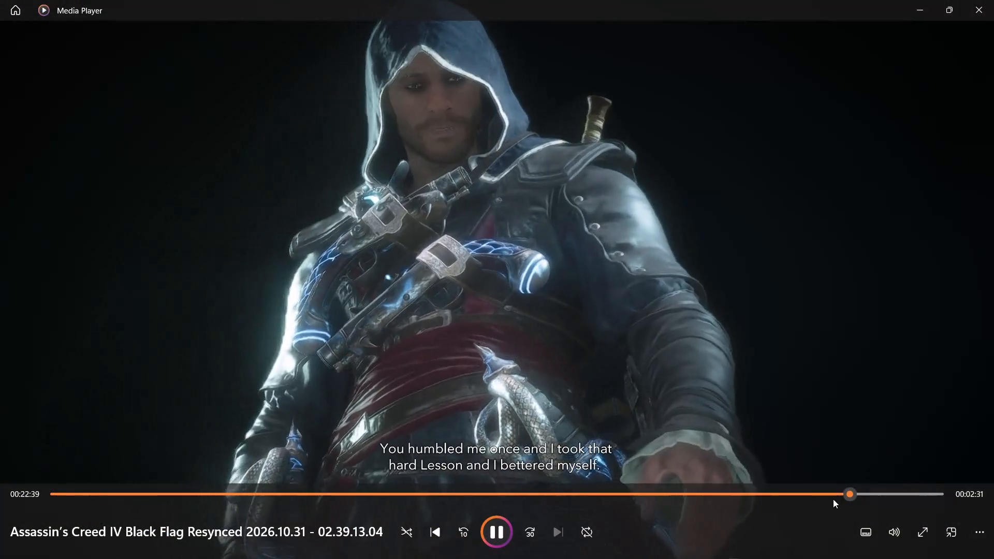
click(818, 498)
click(896, 480)
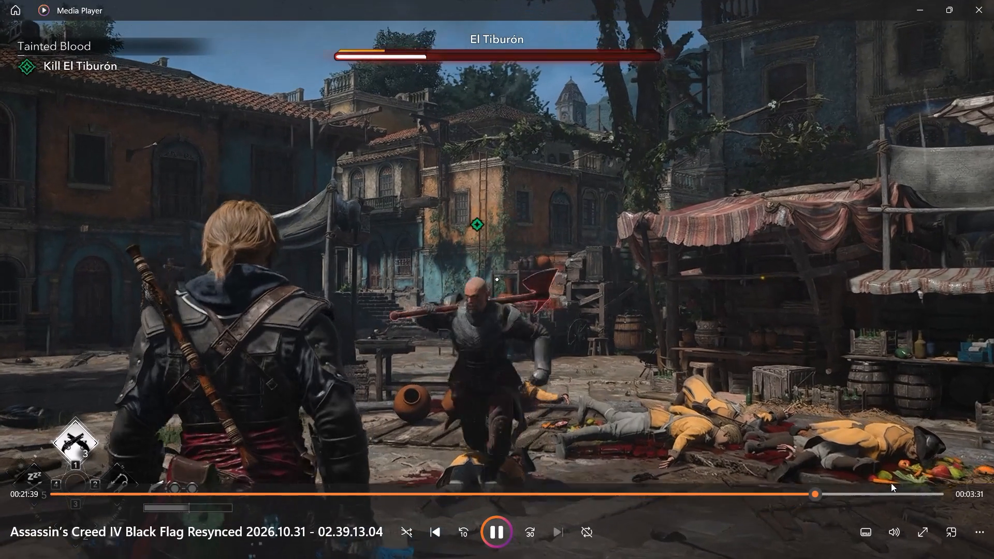
click(835, 493)
click(498, 531)
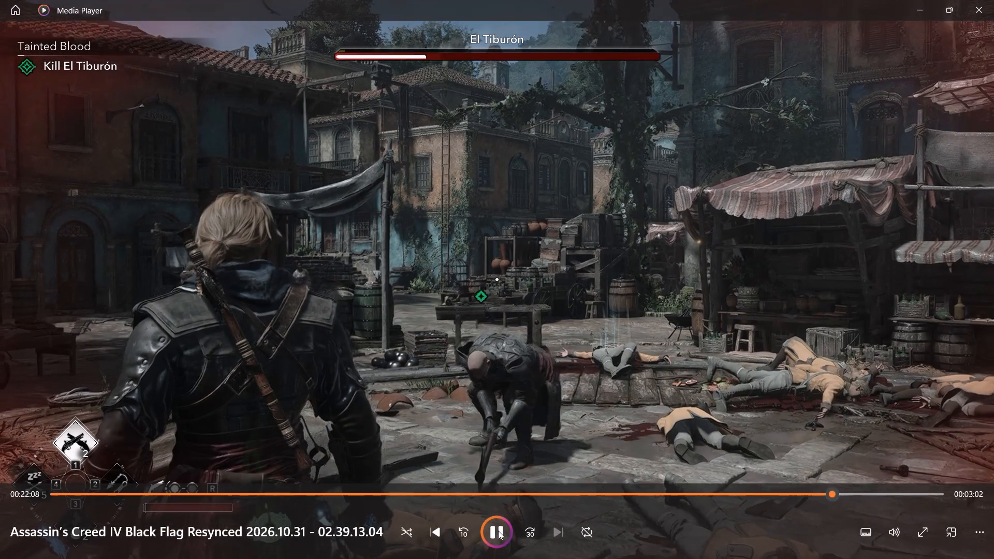
click(857, 495)
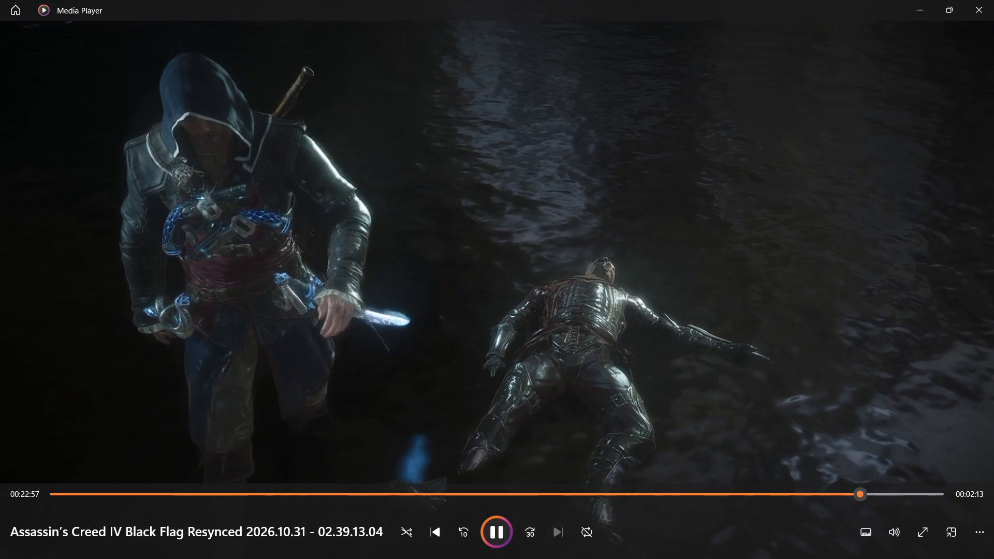
click(993, 0)
Delete the four Assassin's Creed IV Black Flag Resynced recordings dated 2026.10.31.
drag(882, 218, 669, 146)
key(Delete)
click(525, 212)
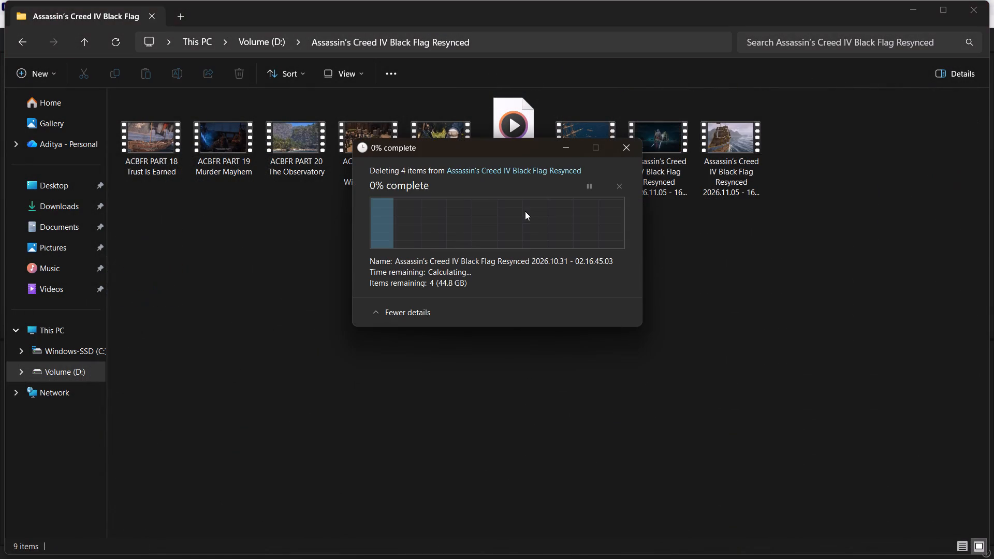
Switch back to Premiere Pro and cancel relinking the missing media.
click(690, 542)
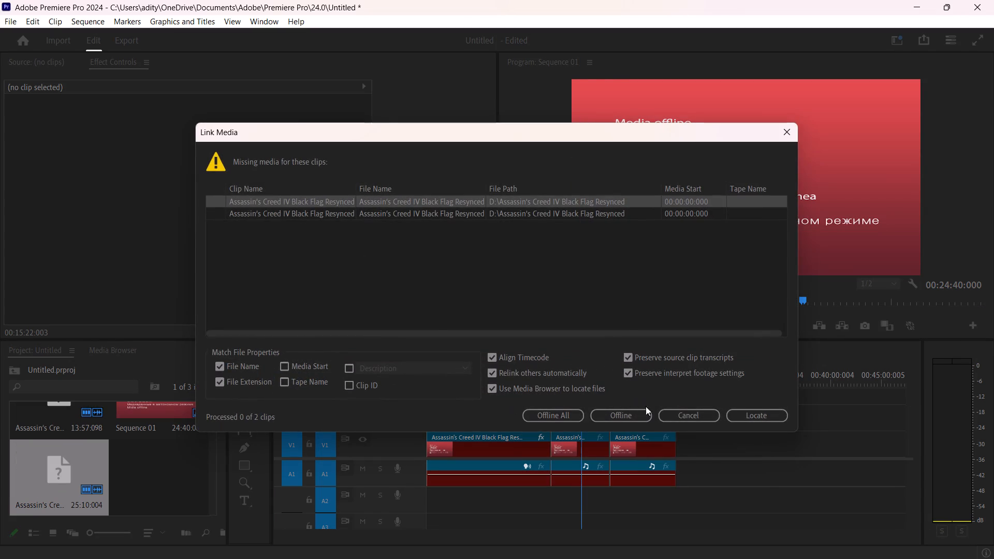
click(685, 419)
Create a new project named Untitled with Sequence 02 from the 2:18 recording in D:'s Assassin's Creed folder, replacing the existing project.
click(17, 41)
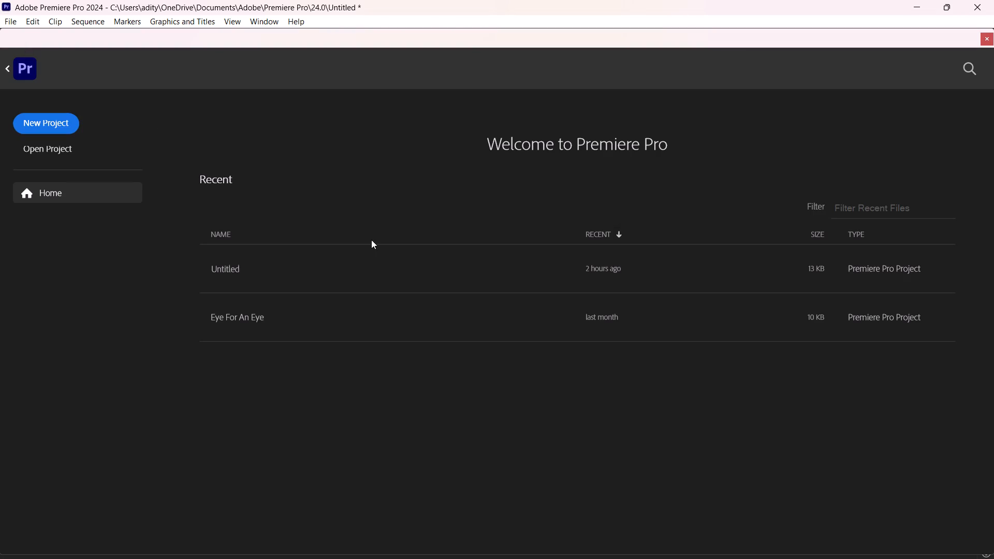
click(60, 120)
scroll(367, 346, down, 10)
click(106, 435)
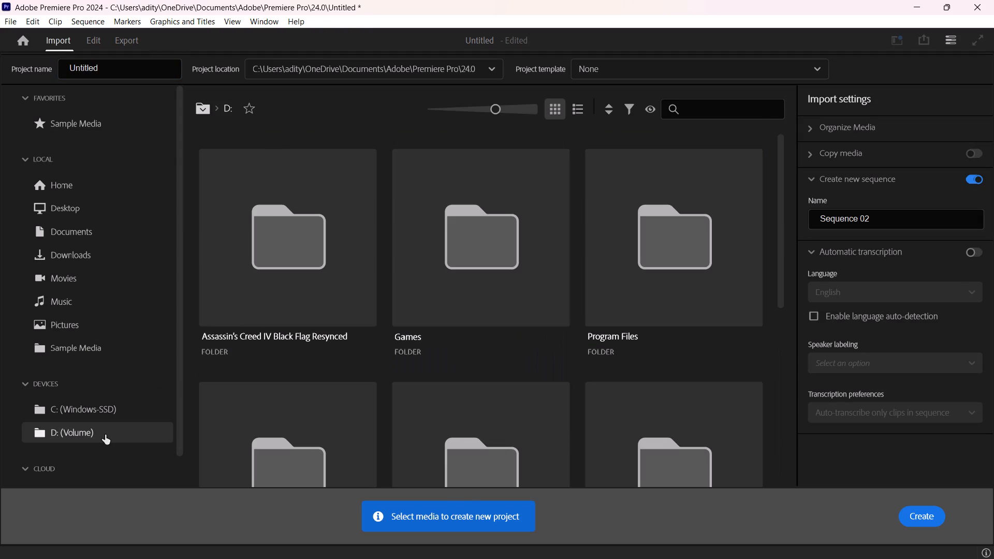
double_click(272, 217)
scroll(273, 219, down, 10)
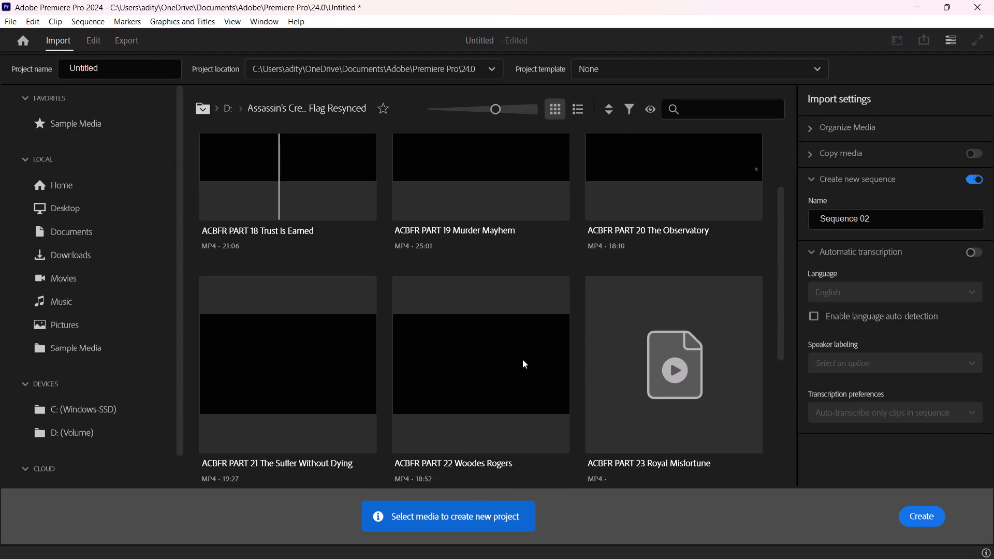
scroll(522, 359, down, 14)
scroll(500, 394, down, 9)
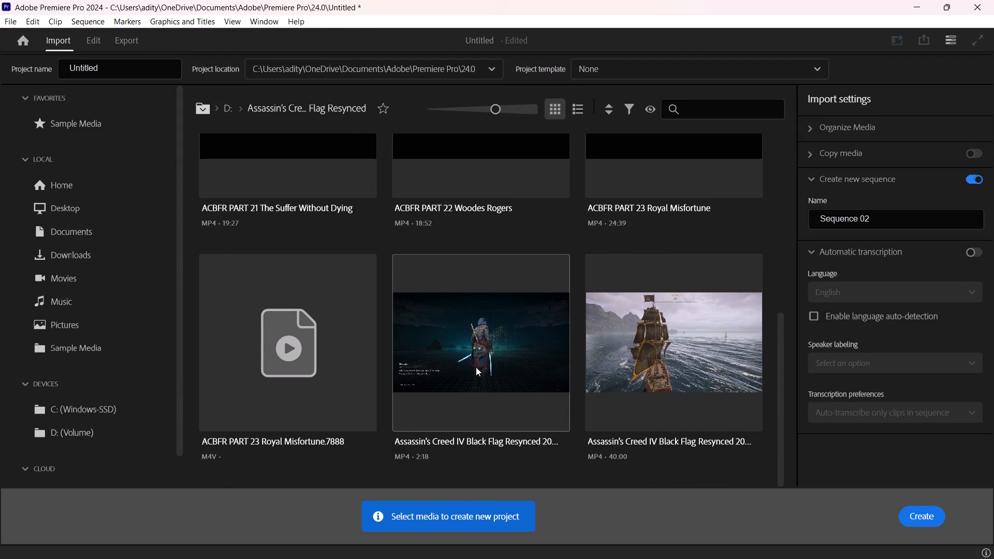
click(425, 335)
click(966, 516)
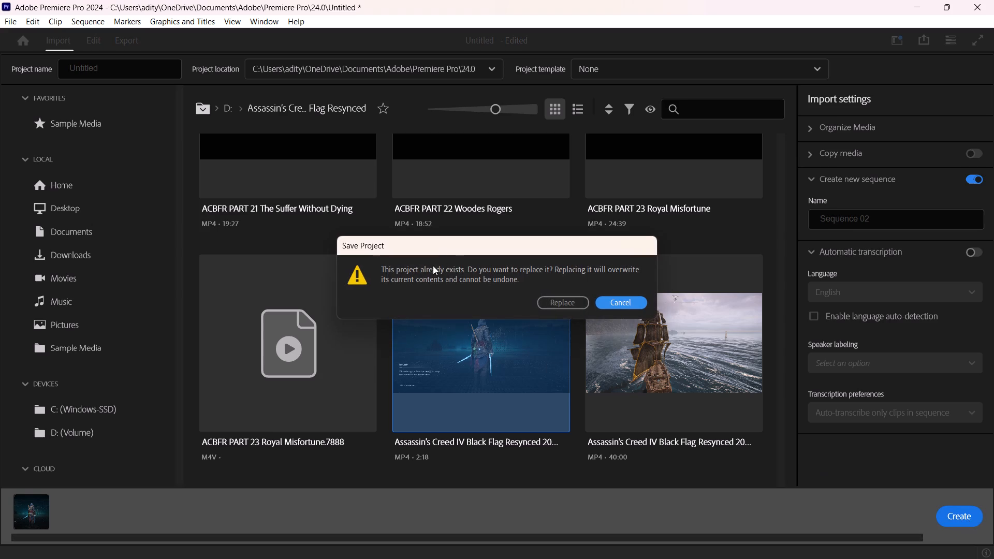
click(559, 301)
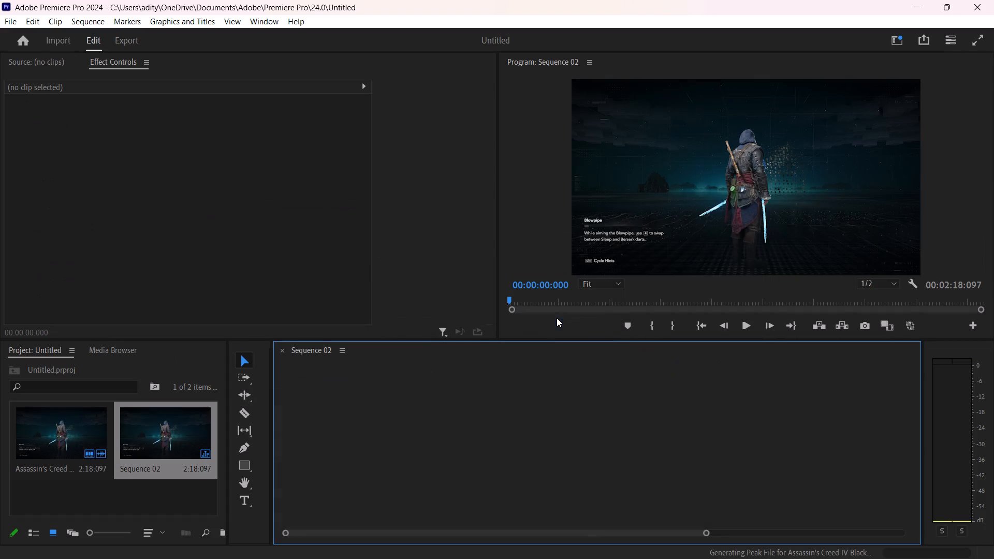
Skim the 2026.11.05 - 16.16.39.01 recording in Sequence 02 from beginning to end.
key(space)
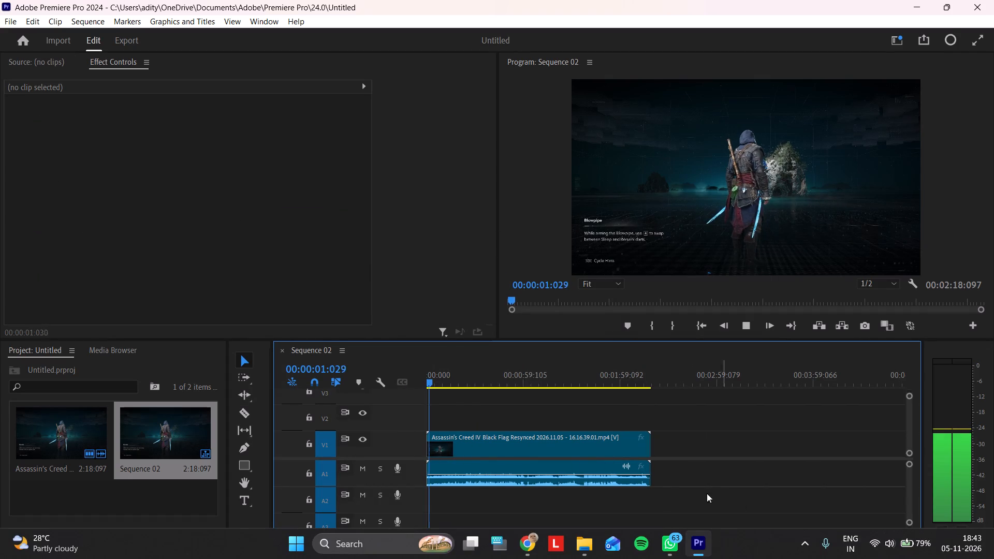
drag(431, 382, 501, 391)
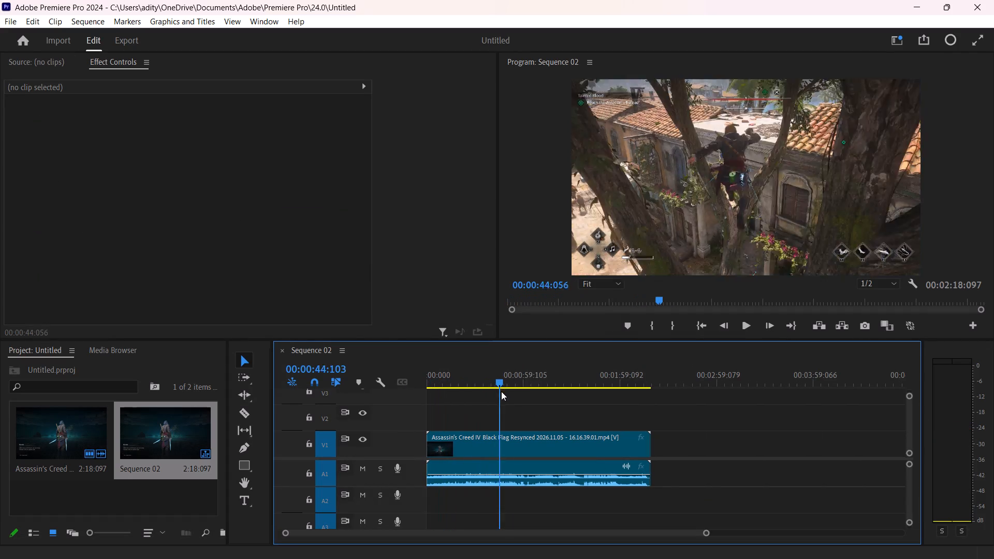
drag(501, 391, 630, 403)
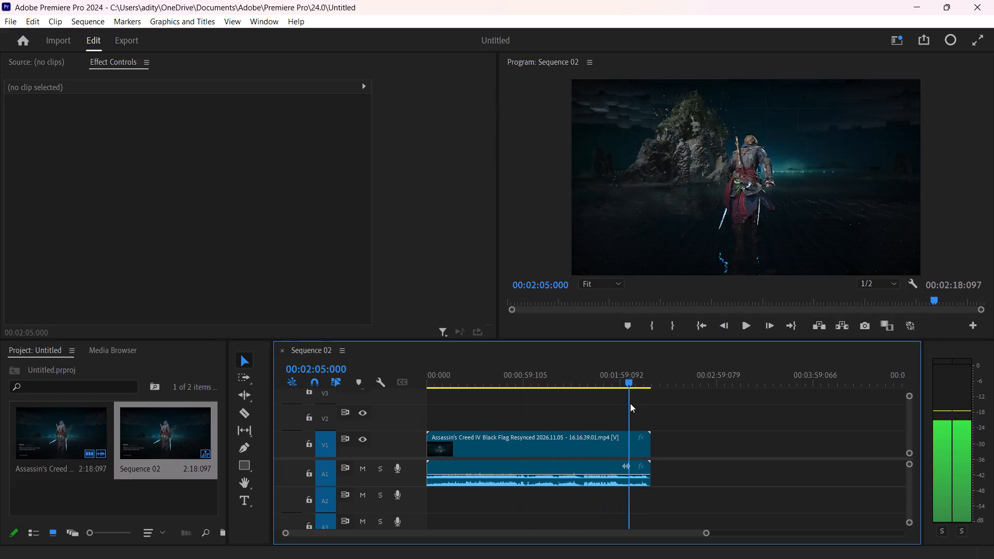
drag(630, 403, 653, 404)
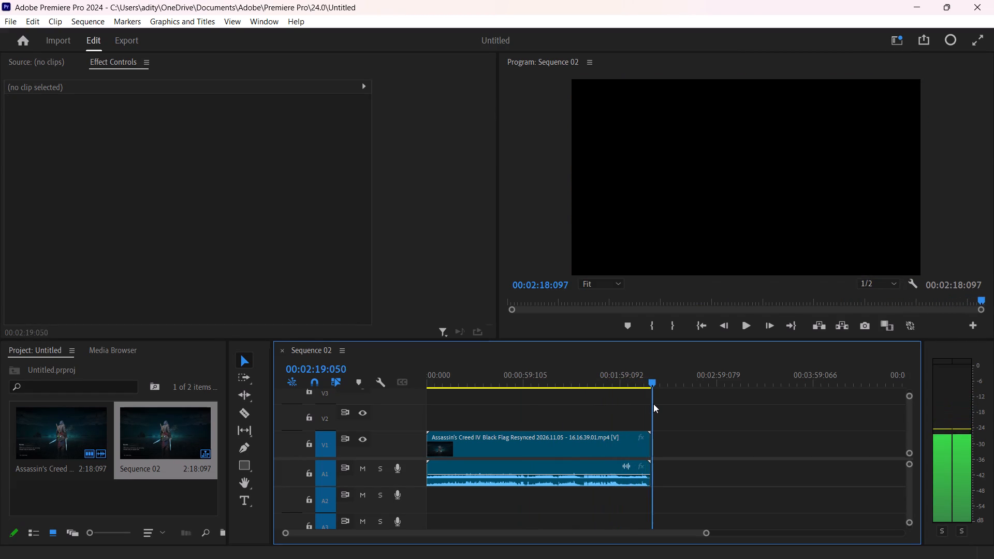
drag(653, 404, 486, 417)
Delete the 2026.11.05 - 16.16.39.01 recording with its clip references, and Sequence 02, from the project.
double_click(486, 451)
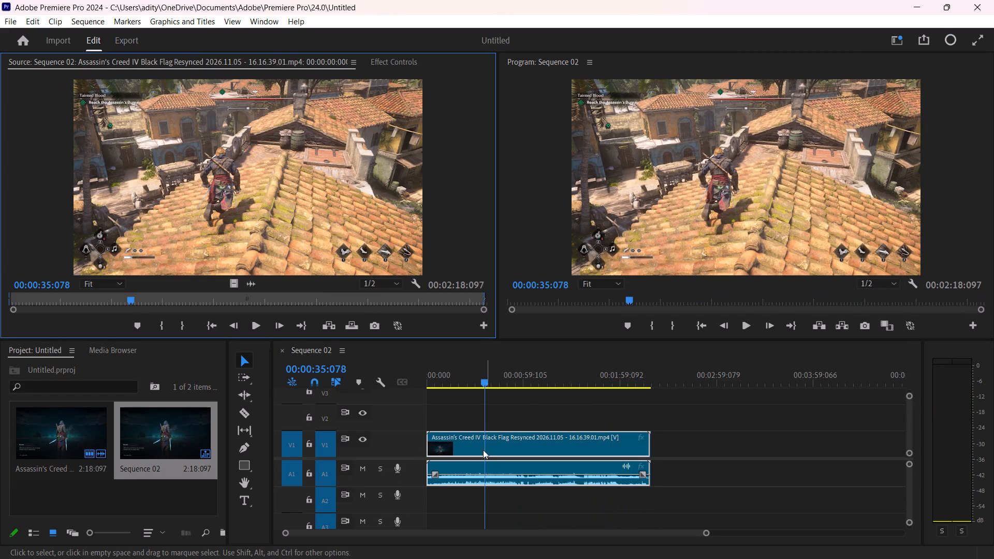
key(Delete)
click(67, 446)
key(Delete)
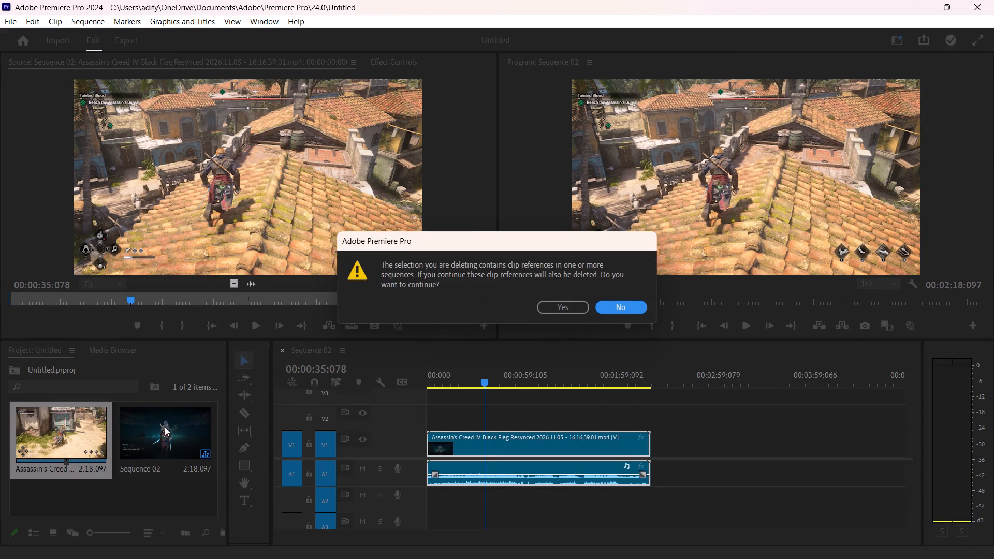
click(564, 310)
click(104, 441)
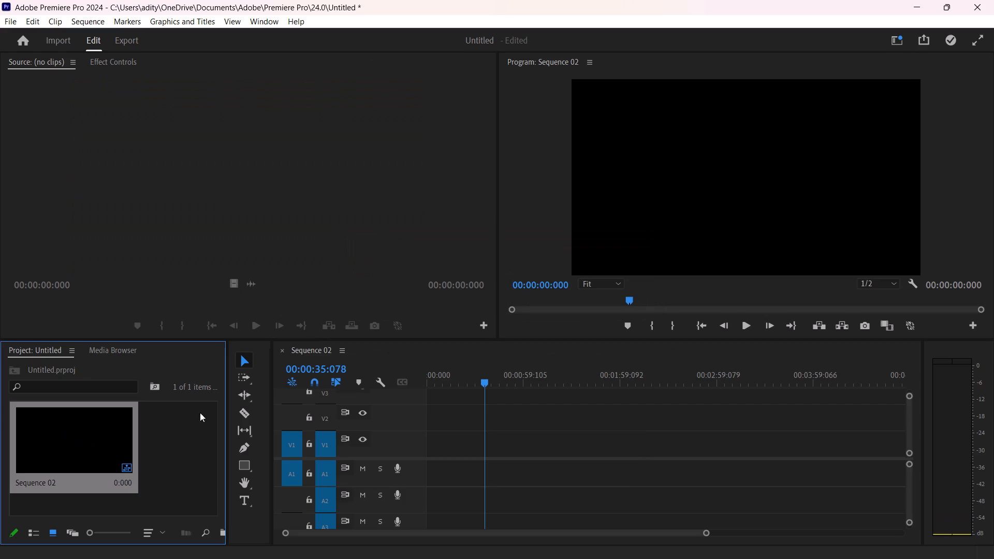
key(Delete)
right_click(40, 483)
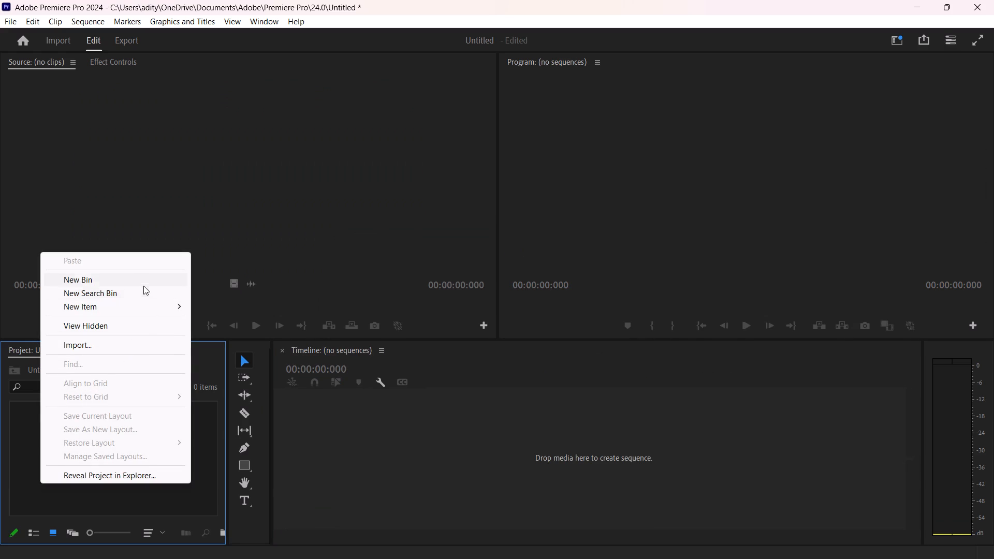
Switch to File Explorer and check how the finished video ACBFR PART 23 Royal Misfortune ends.
click(578, 538)
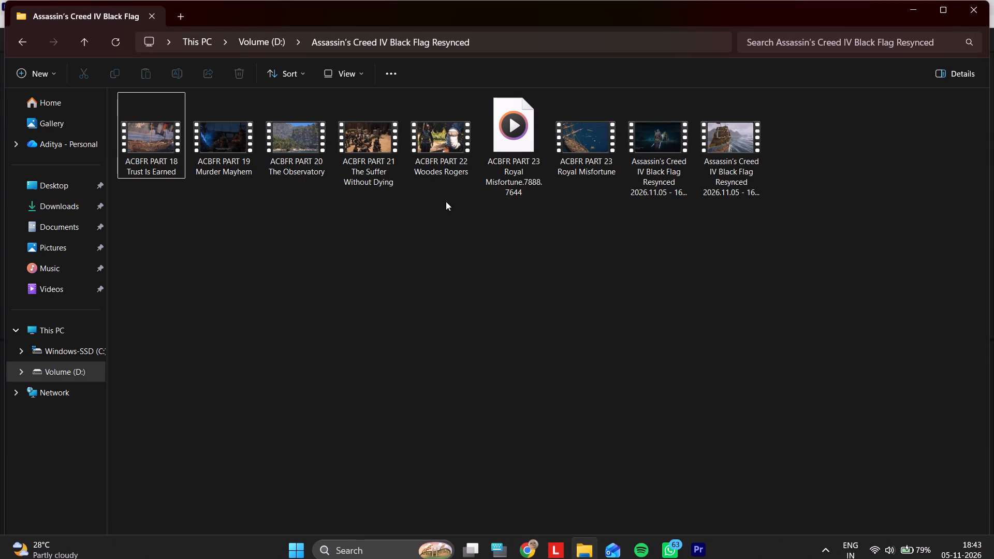
triple_click(608, 142)
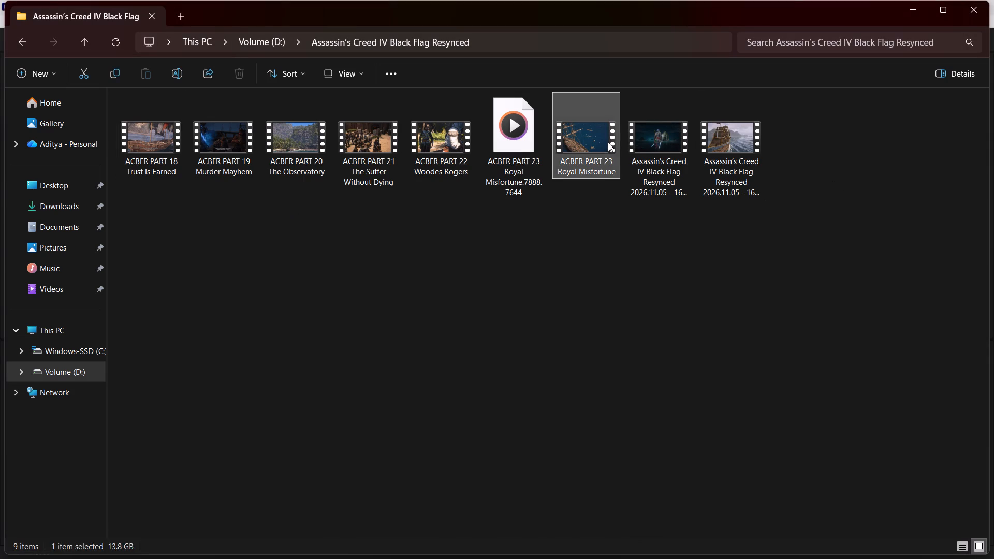
click(935, 493)
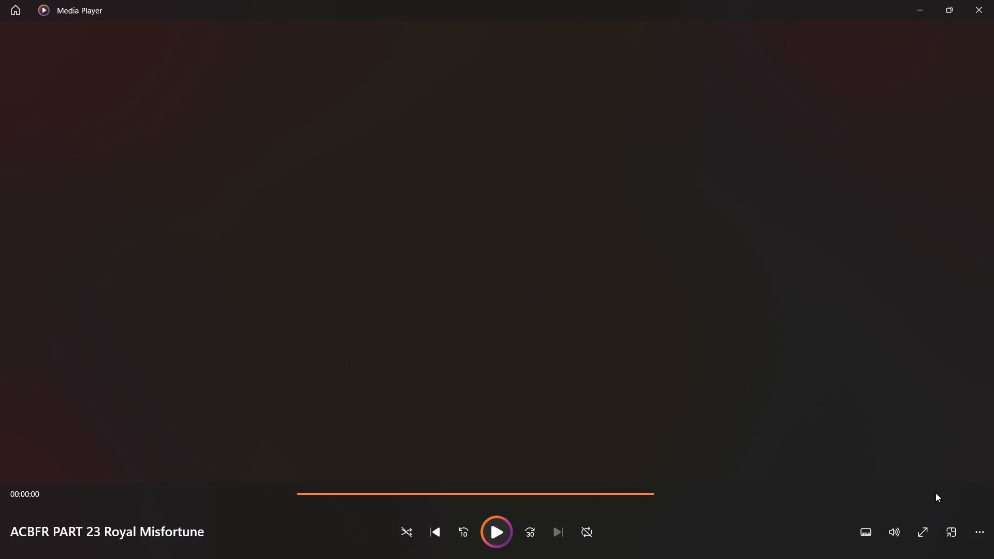
click(931, 494)
text(n)
key(space)
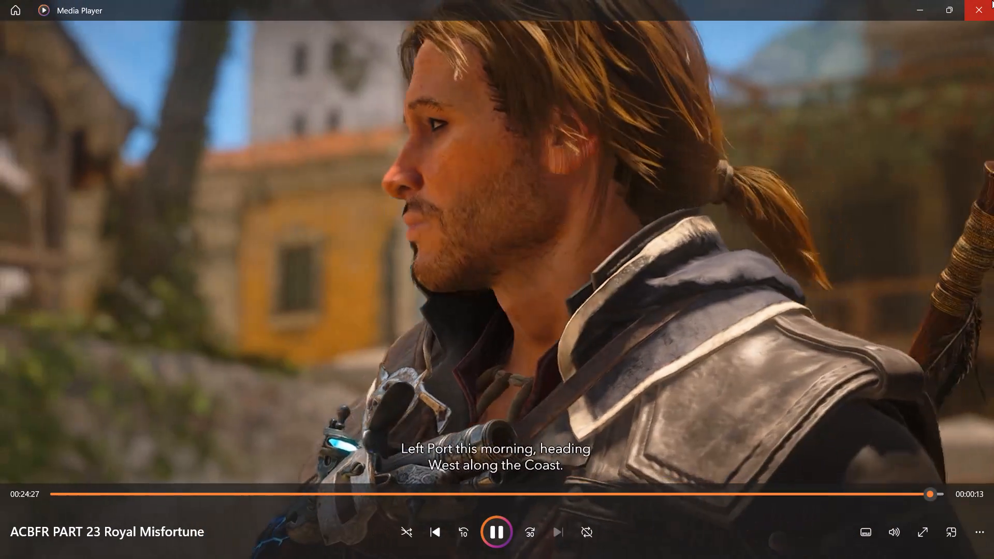
click(989, 3)
Back in Premiere Pro, import the 2026.11.05 - 16.26.19.02 Black Flag Resynced recording and create a sequence from it.
click(707, 545)
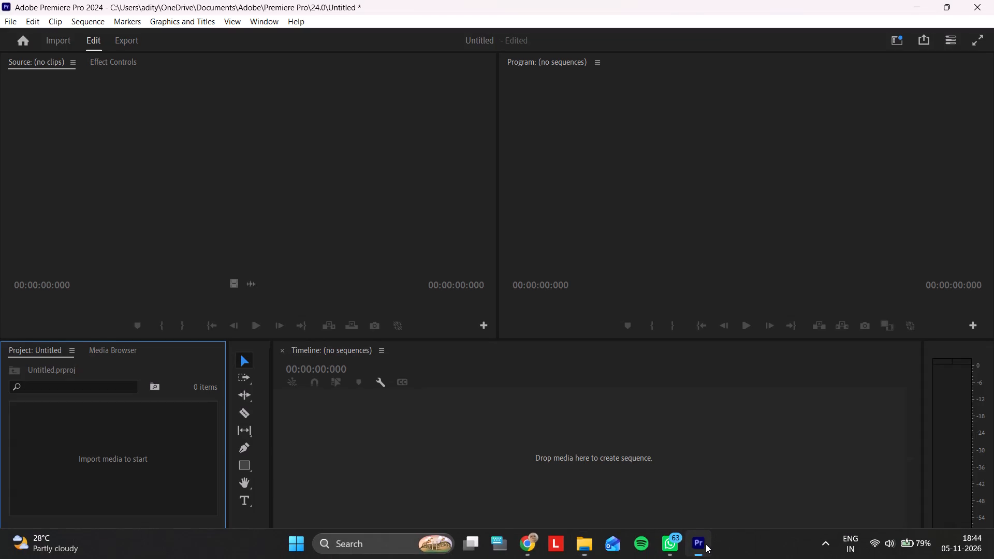
right_click(113, 445)
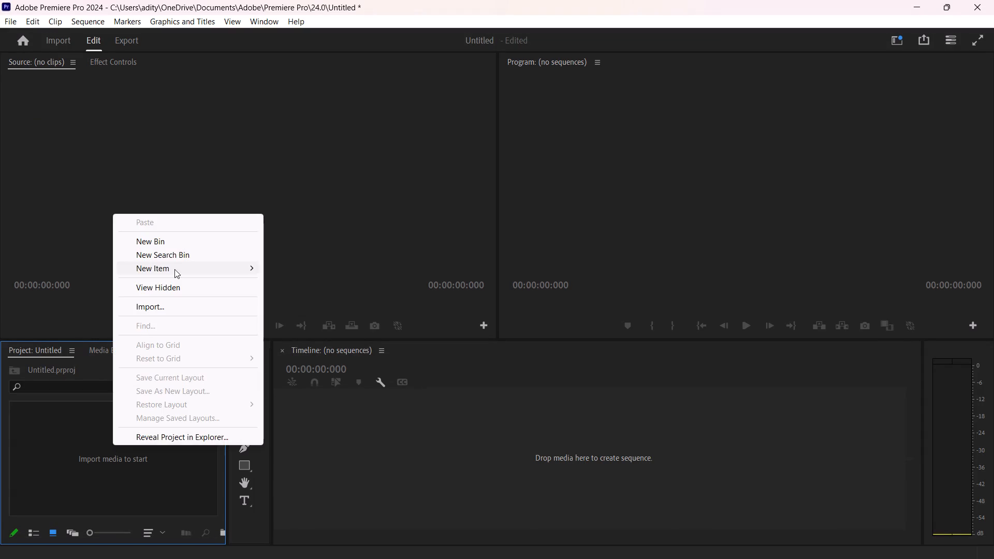
click(160, 300)
scroll(303, 197, down, 5)
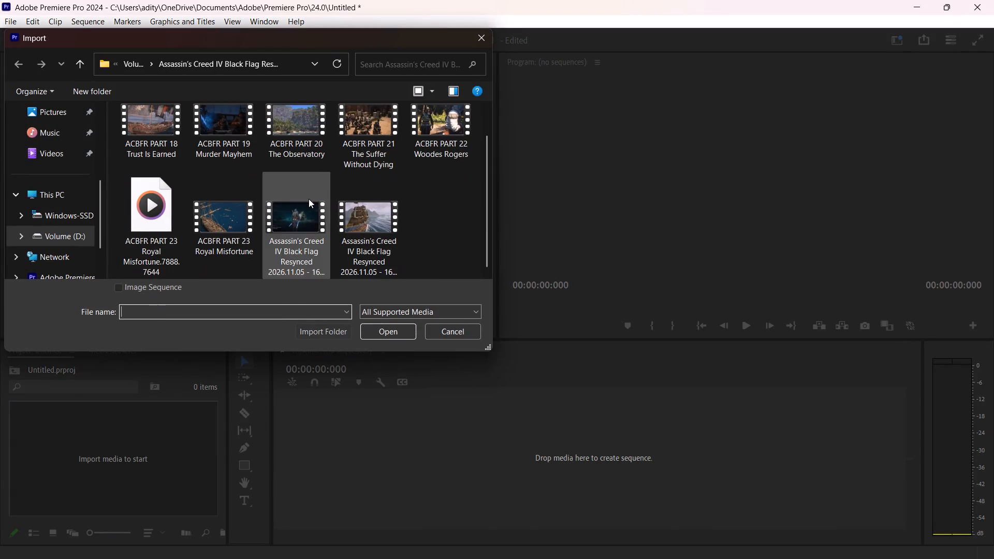
click(362, 205)
click(390, 328)
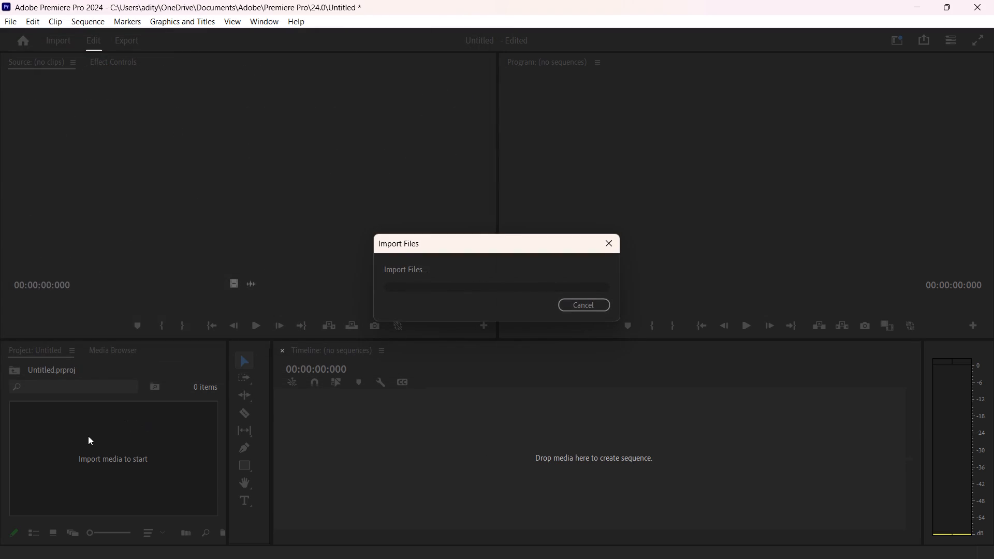
drag(80, 431, 338, 426)
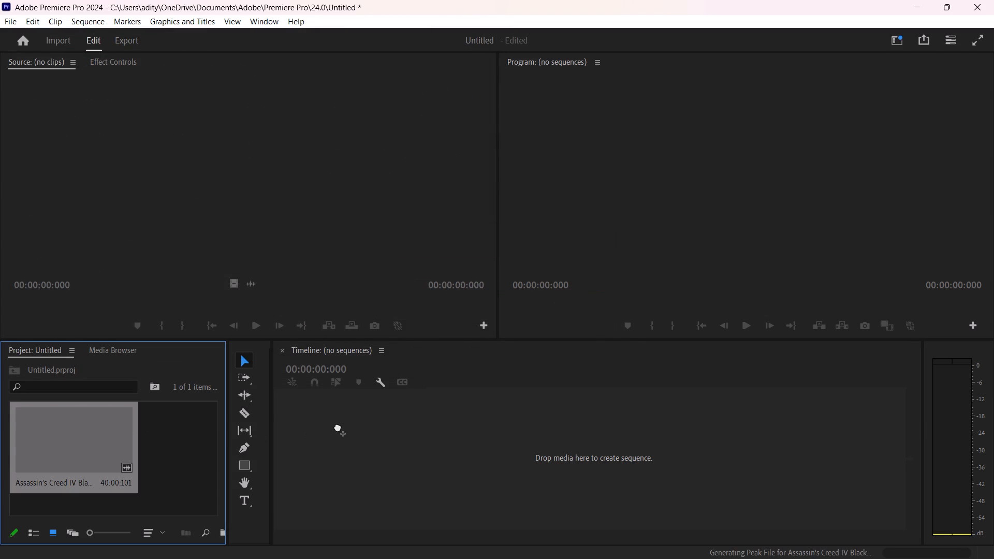
drag(338, 426, 337, 425)
Examine the first ten minutes of the 16.26.19.02 sequence for a starting point, then play from around 00:06:46.
key(Right)
key(Right)
key(Right)
key(Right)
key(Right)
key(Right)
key(Right)
key(Right)
key(Right)
key(Right)
key(Right)
key(Right)
key(Right)
key(Right)
key(Right)
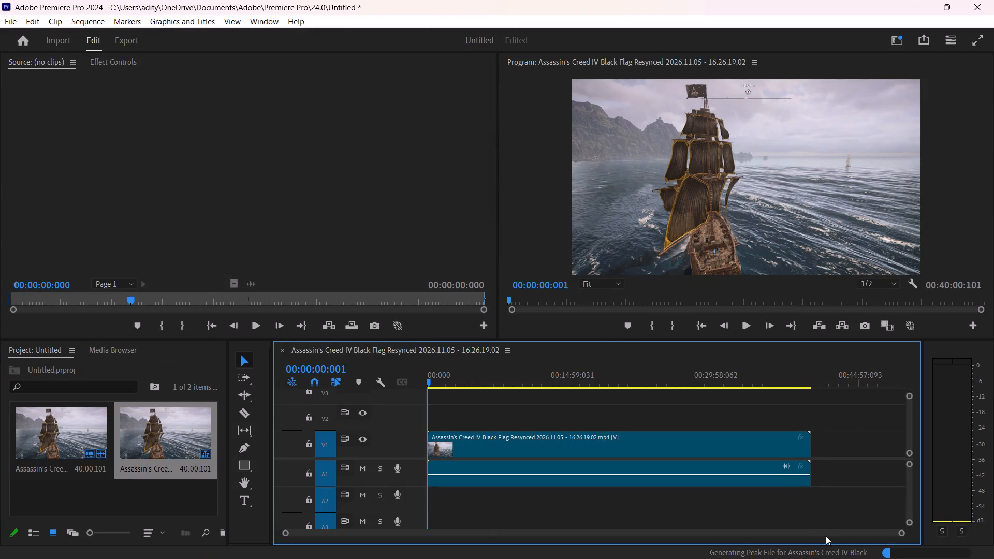
drag(906, 534, 900, 533)
drag(900, 533, 812, 527)
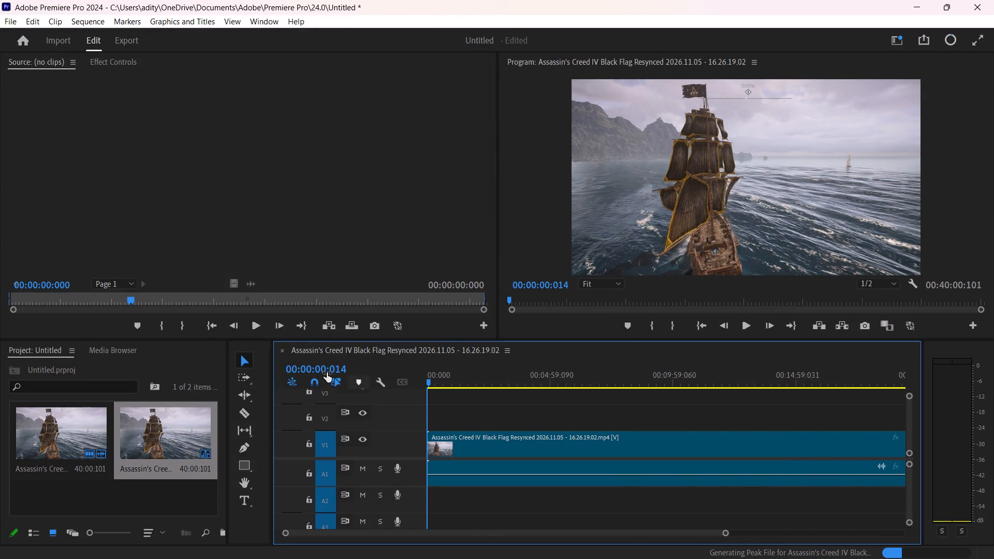
drag(429, 380, 500, 398)
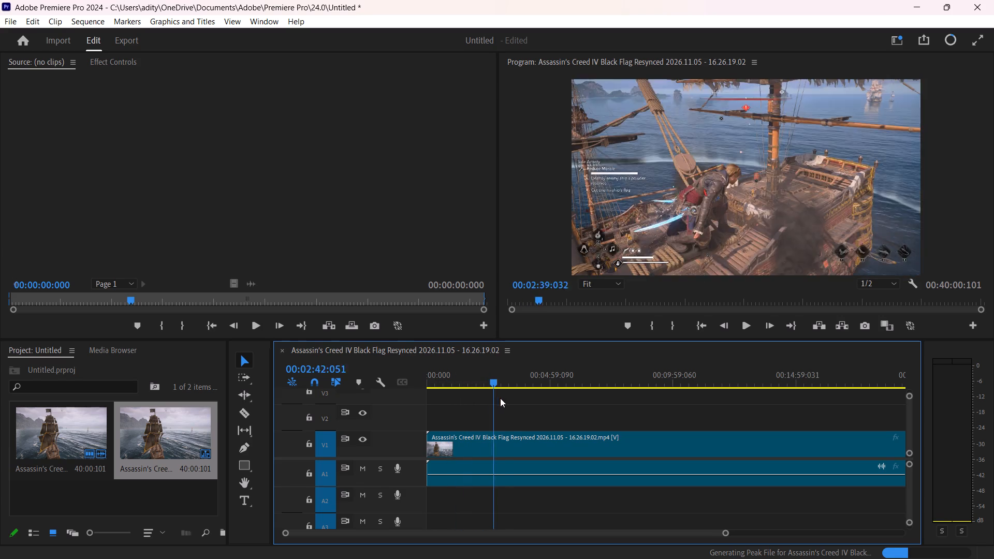
drag(500, 398, 673, 422)
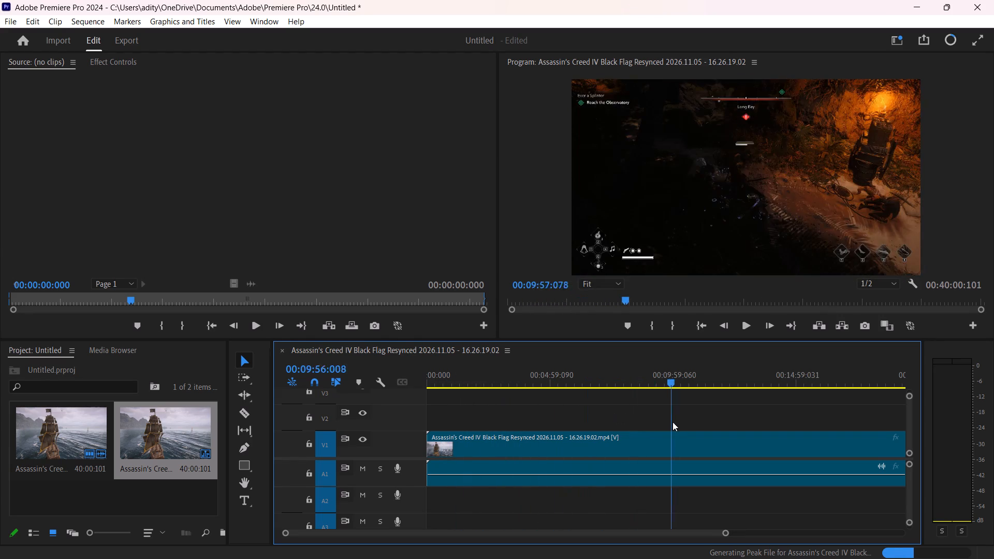
drag(673, 422, 588, 427)
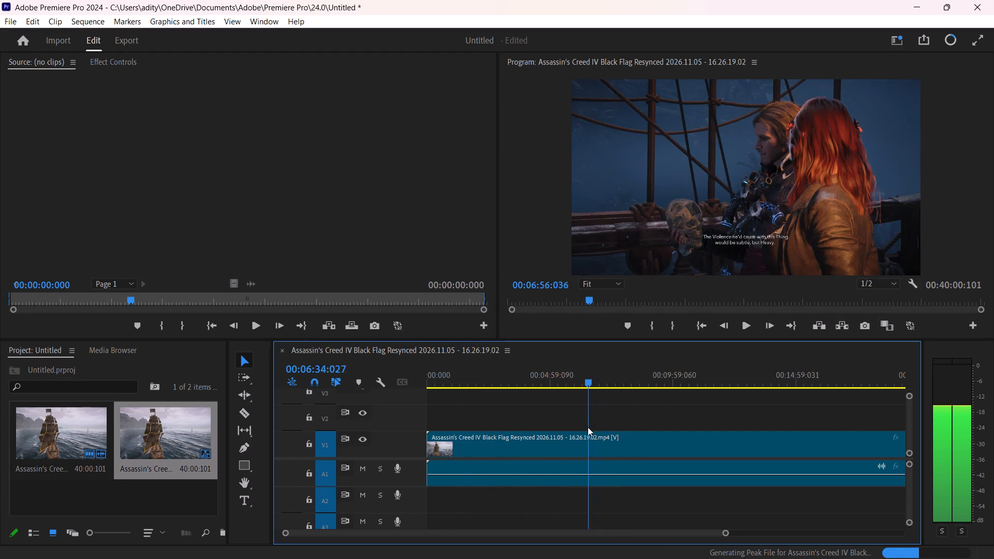
drag(588, 427, 583, 423)
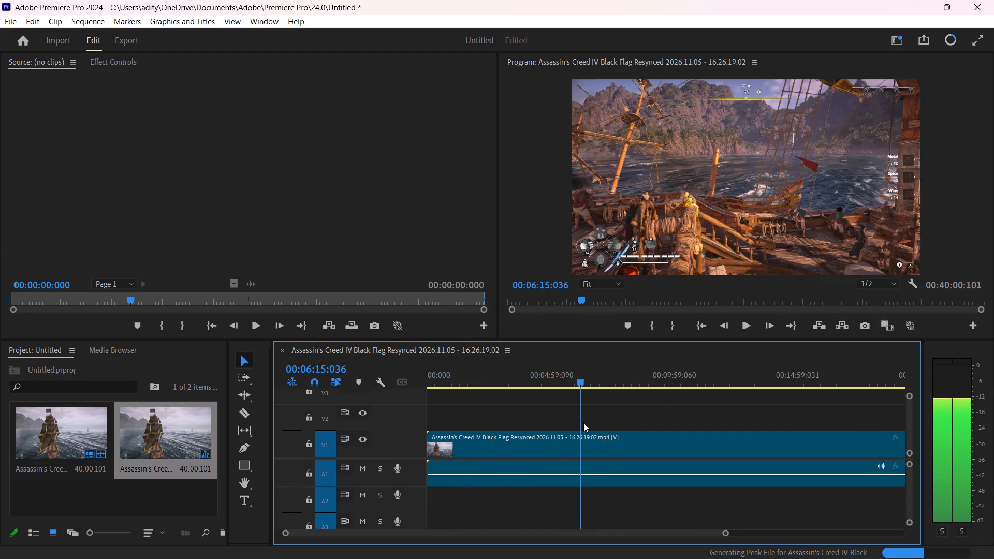
drag(583, 423, 596, 423)
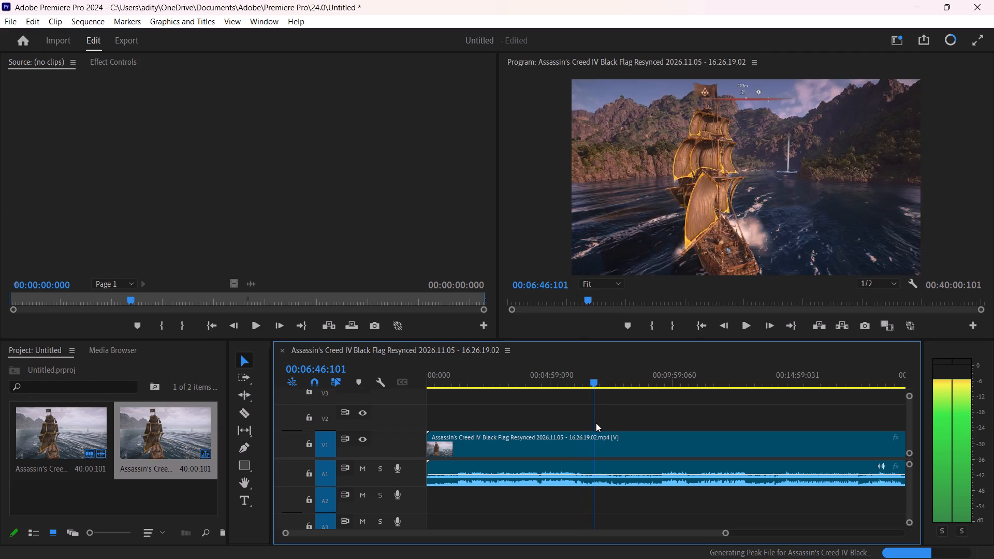
drag(596, 423, 593, 425)
key(space)
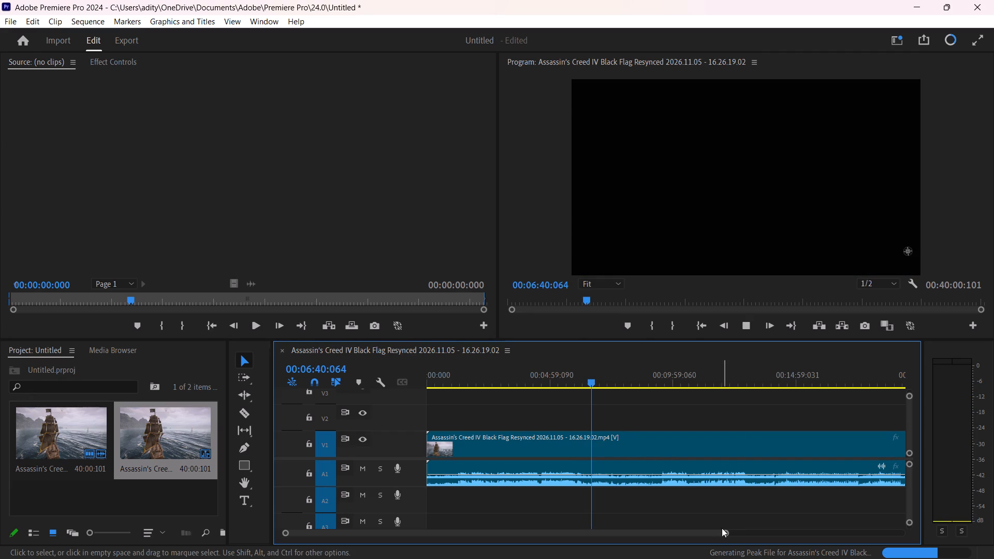
Play the 16.26.19.02 sequence from around 00:06:40 to pinpoint where the episode should start.
drag(726, 534, 637, 526)
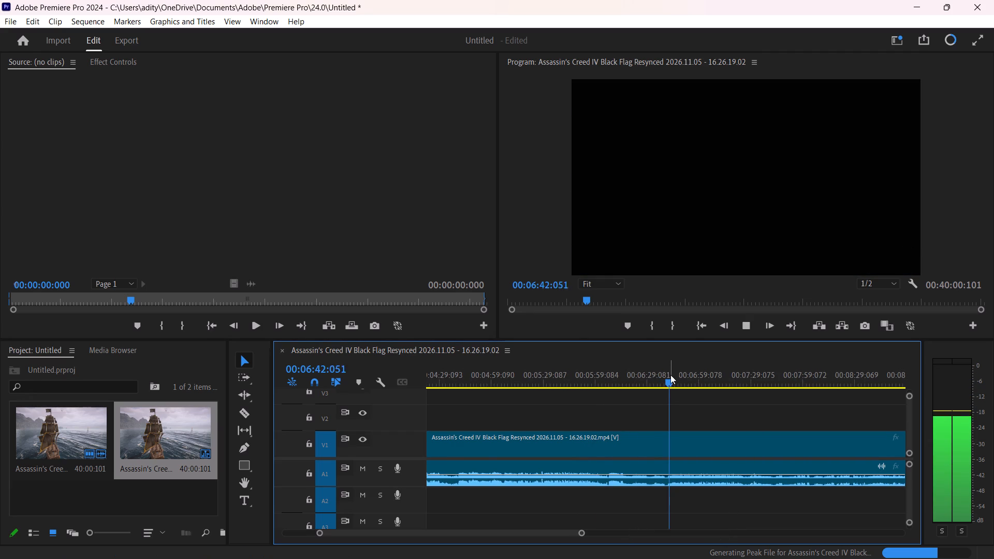
drag(669, 382, 664, 386)
click(664, 386)
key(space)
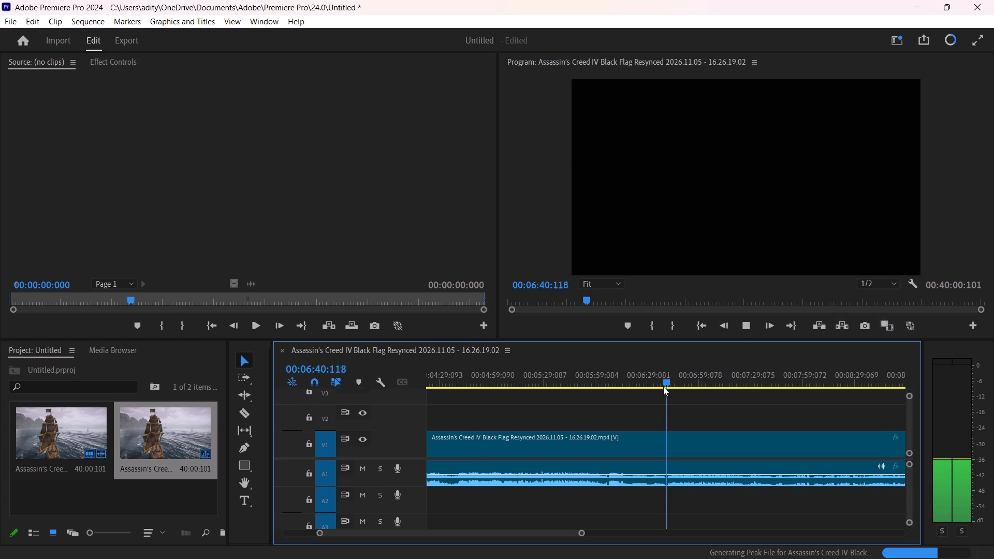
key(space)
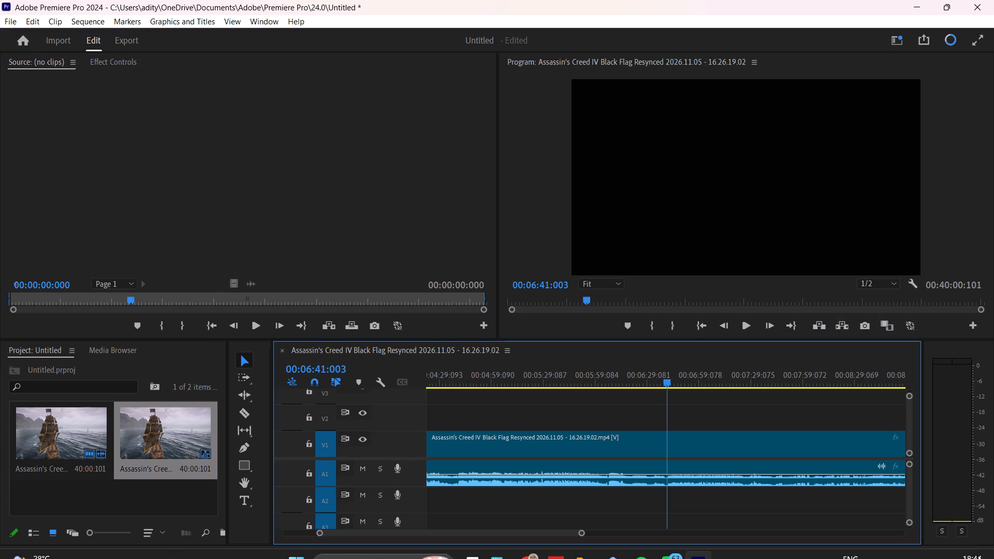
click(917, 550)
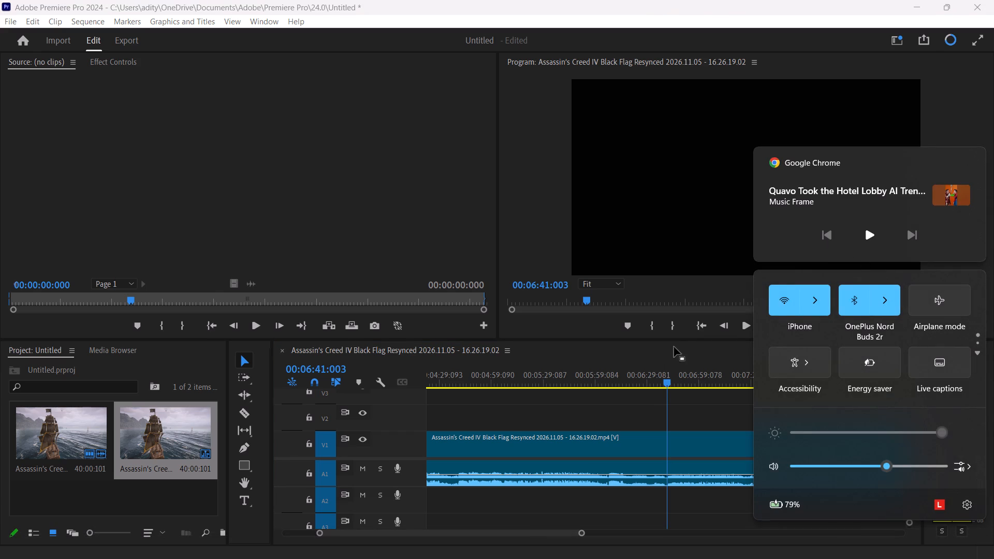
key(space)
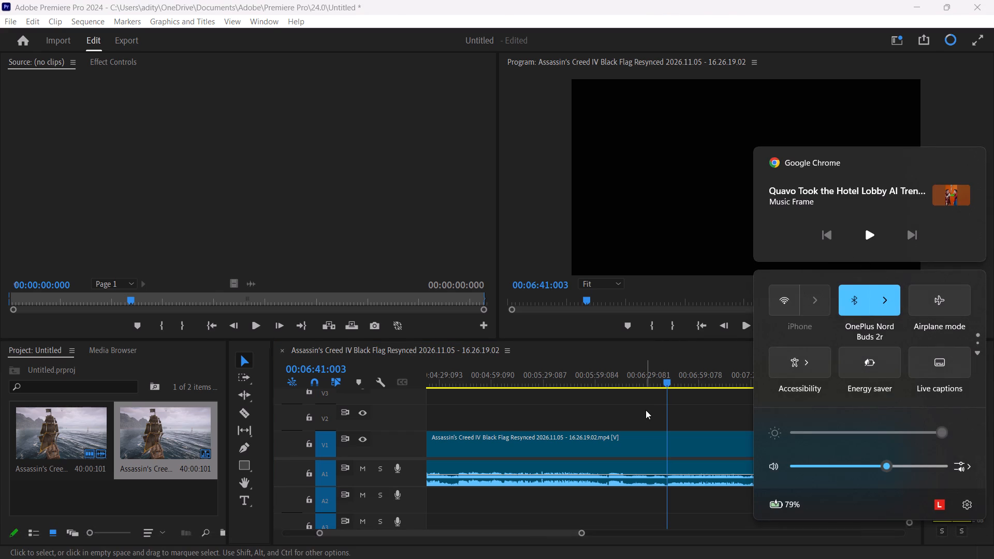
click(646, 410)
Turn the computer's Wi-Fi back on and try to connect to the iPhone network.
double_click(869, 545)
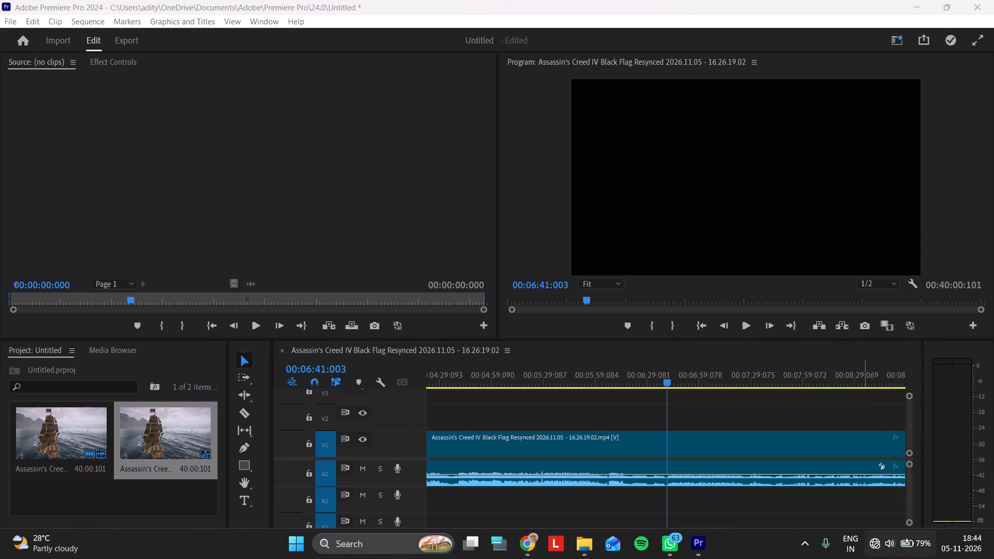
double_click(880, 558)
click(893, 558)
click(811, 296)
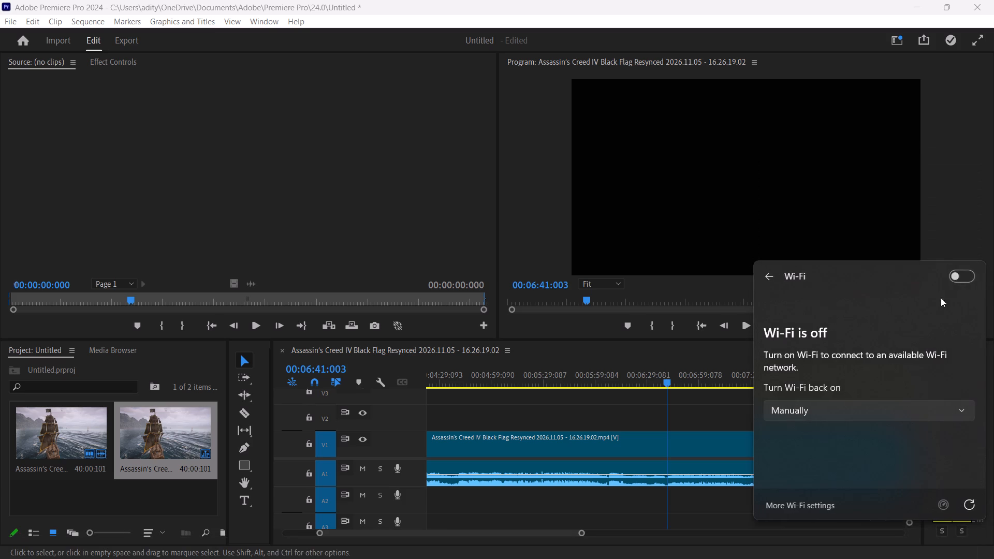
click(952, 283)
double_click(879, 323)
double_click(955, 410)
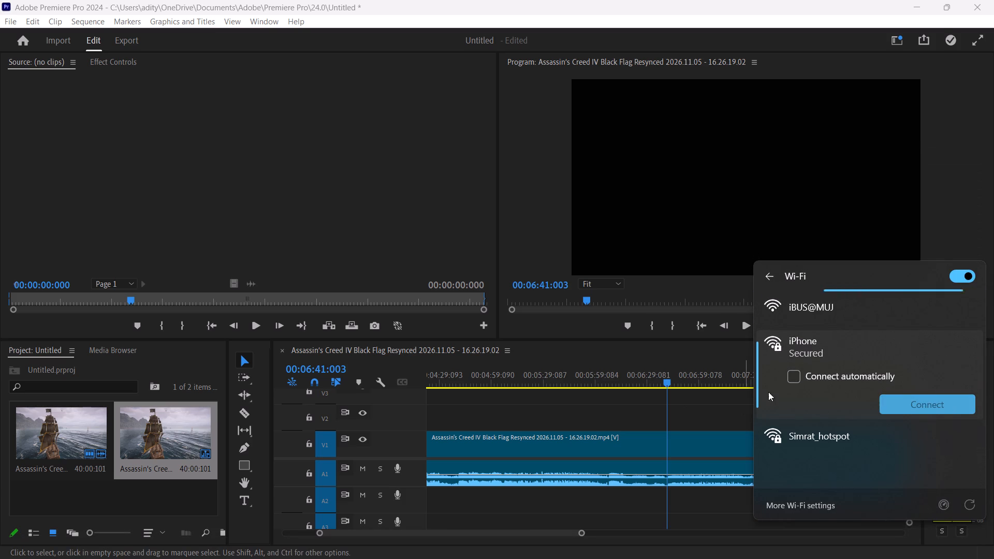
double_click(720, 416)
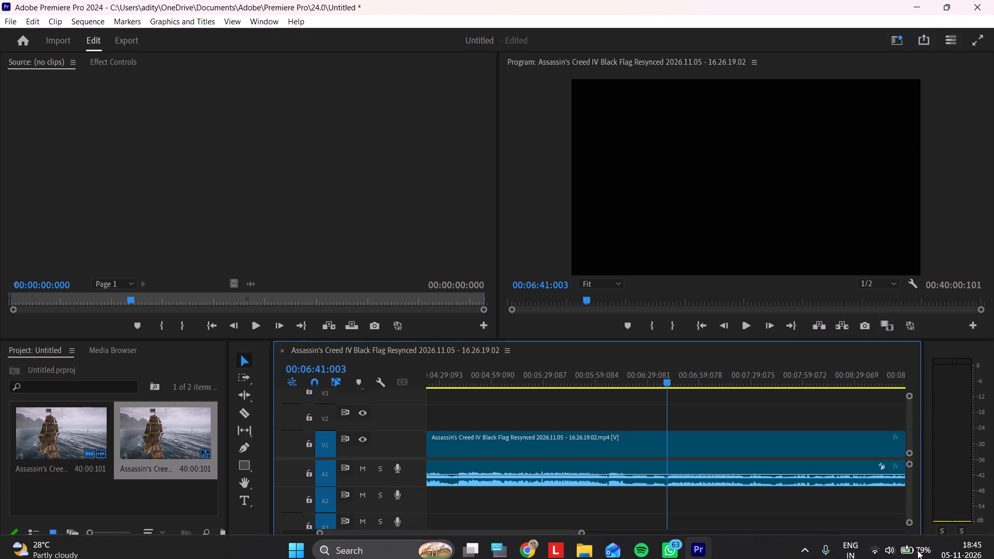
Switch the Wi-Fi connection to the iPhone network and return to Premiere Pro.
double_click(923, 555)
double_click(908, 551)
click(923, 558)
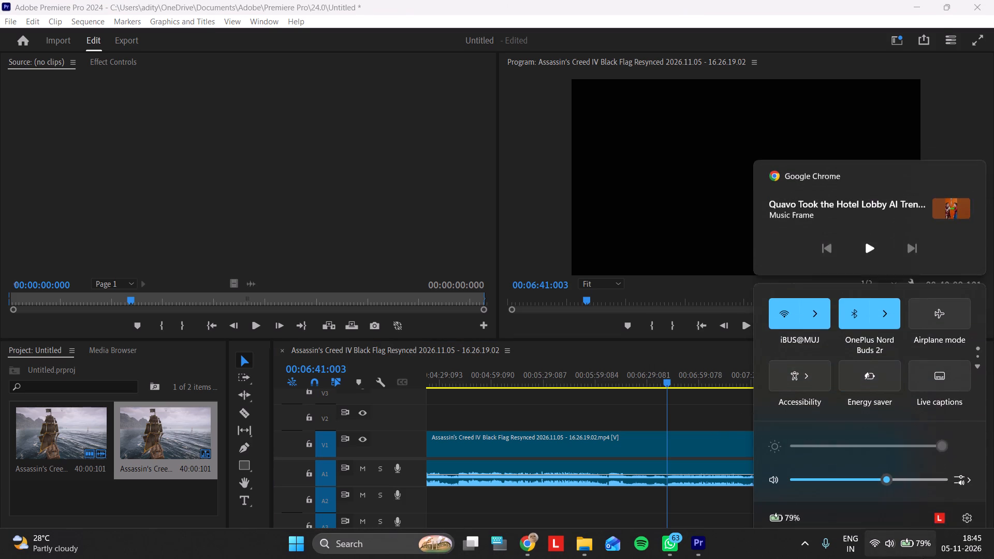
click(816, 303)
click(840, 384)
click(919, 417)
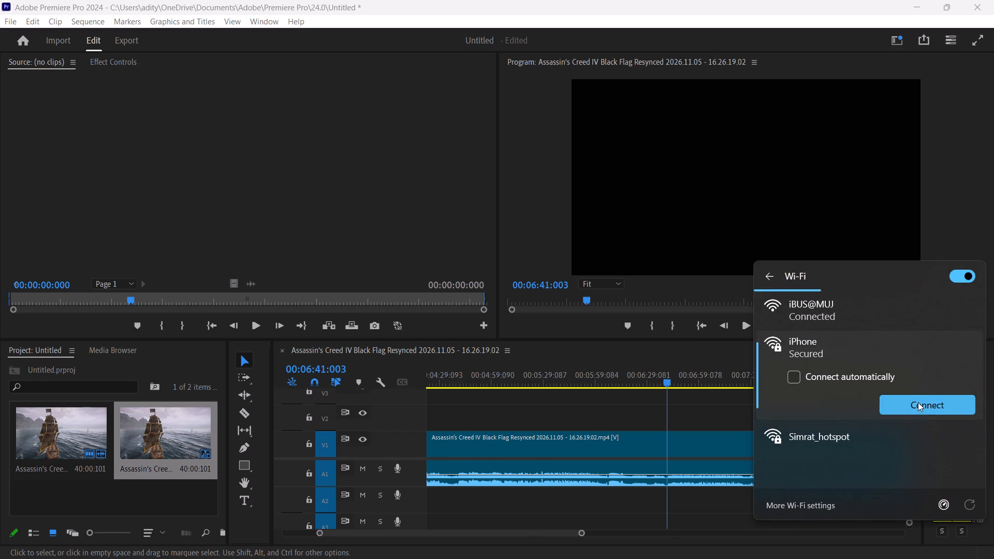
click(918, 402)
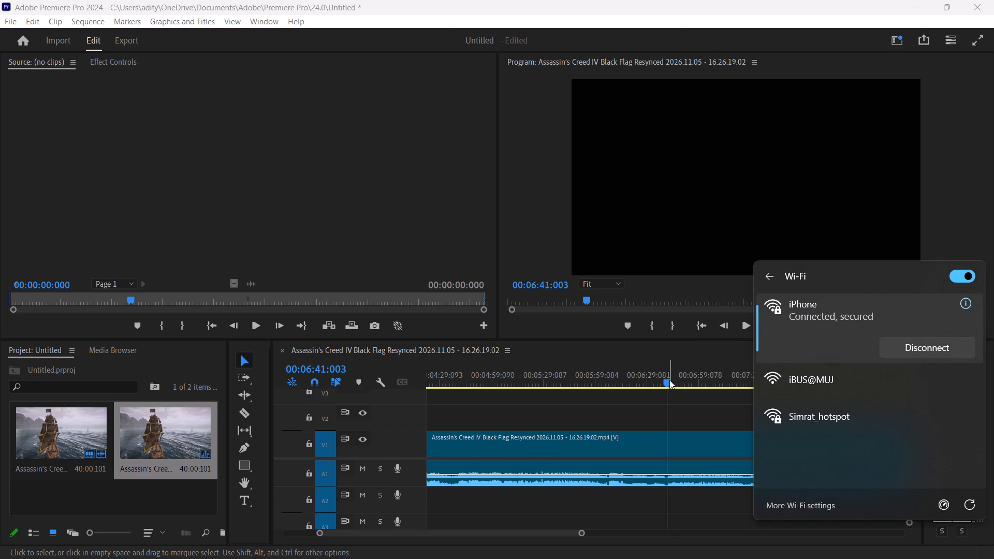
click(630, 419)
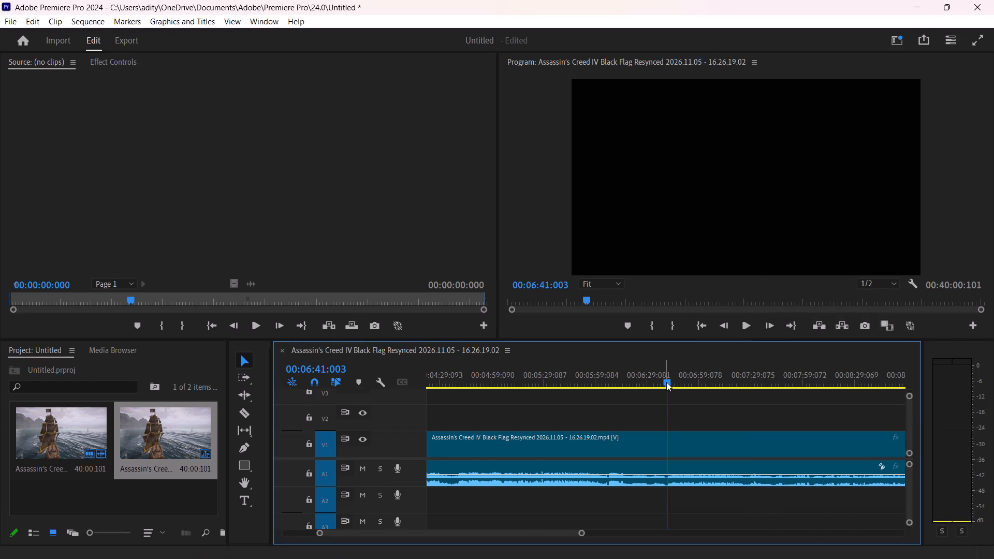
Find the starting point by playback, cut the clip at 00:06:41:000, and ripple delete the part before the cut.
click(666, 382)
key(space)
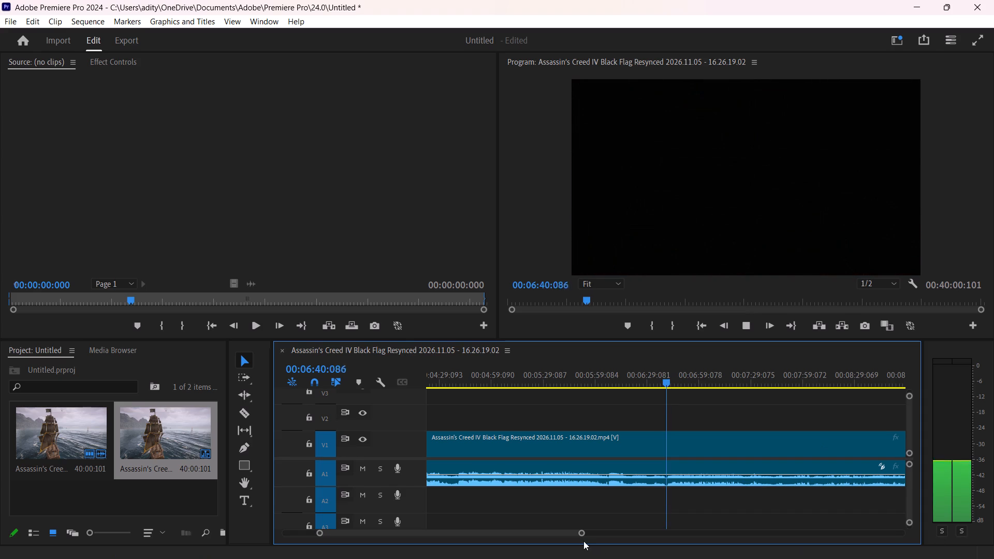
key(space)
drag(579, 533, 558, 529)
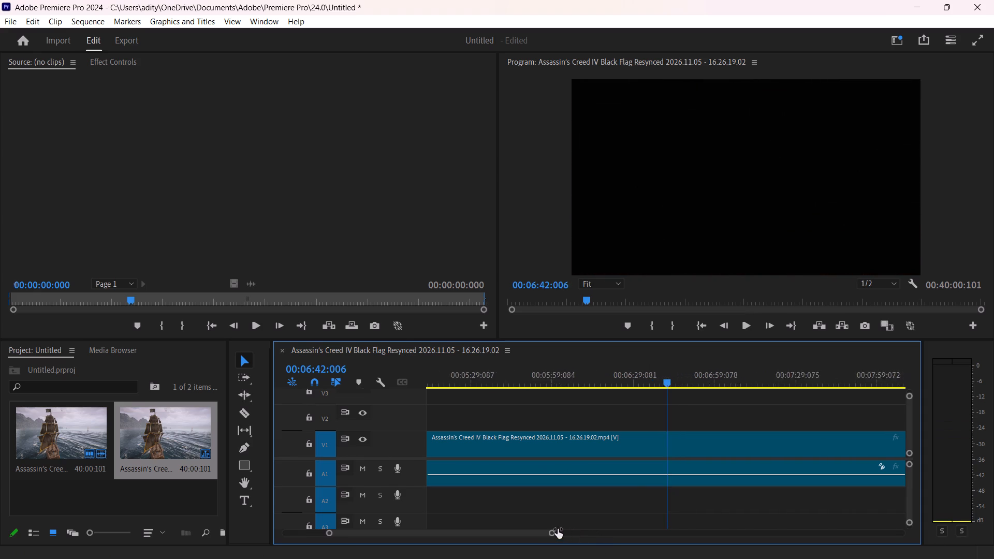
drag(558, 529, 528, 528)
drag(668, 381, 661, 380)
key(Left)
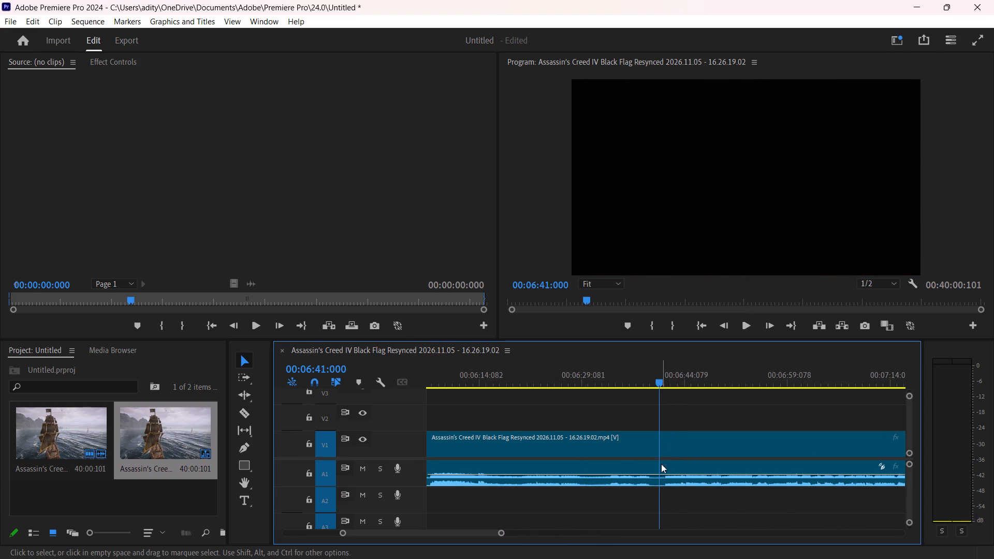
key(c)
click(657, 444)
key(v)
right_click(634, 447)
click(688, 93)
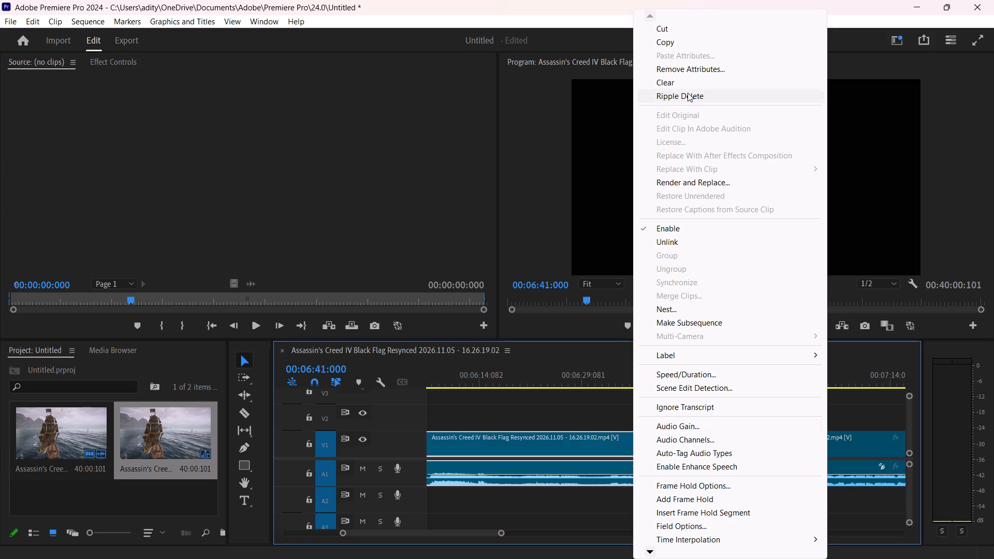
Review the shortened sequence from its start into the observation room mission, playing from about 00:07:25.
key(space)
drag(445, 531, 831, 504)
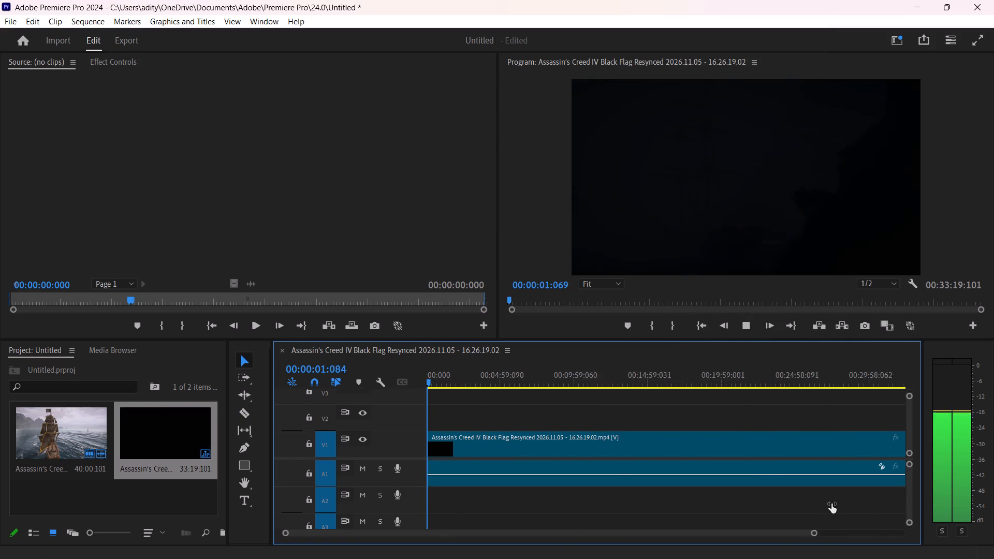
drag(831, 504, 893, 502)
drag(427, 382, 436, 386)
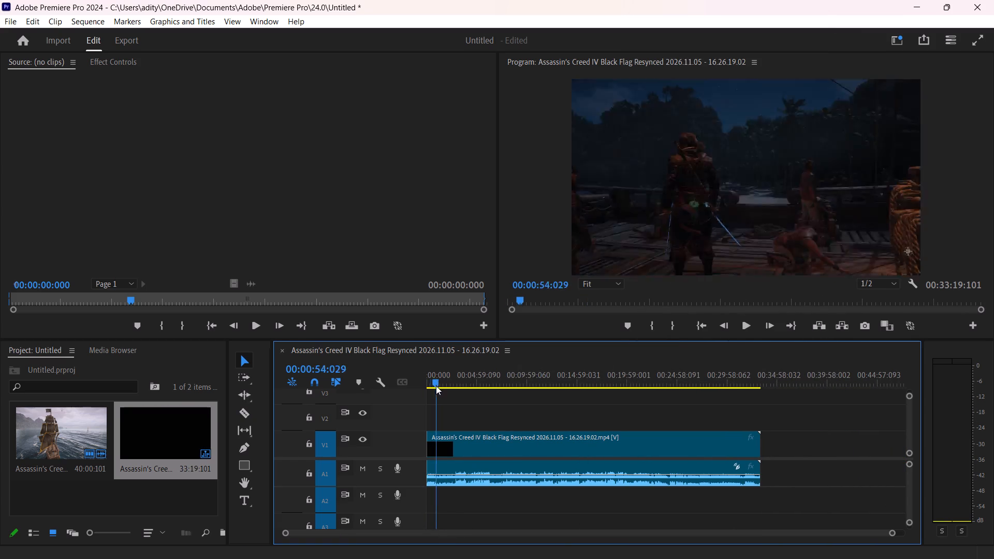
drag(436, 386, 467, 399)
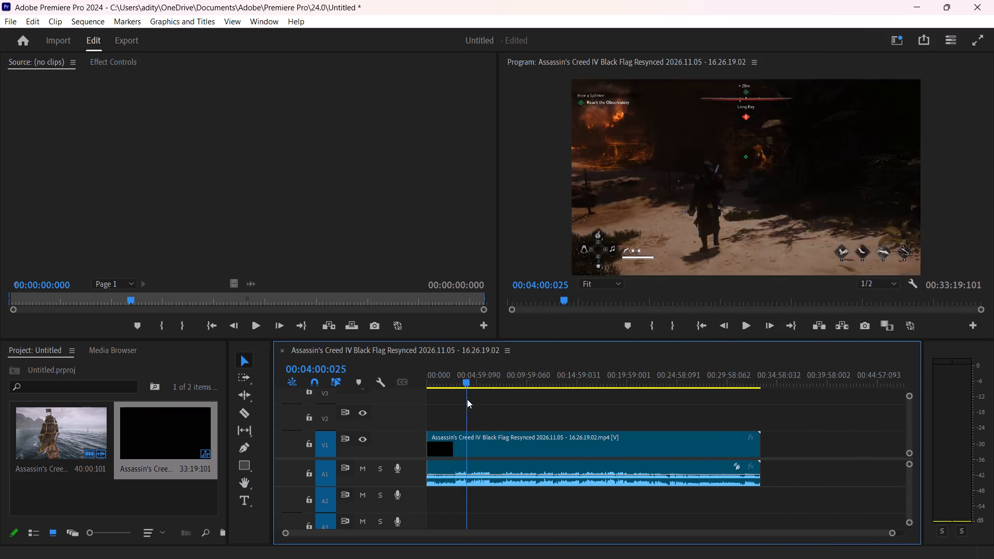
drag(467, 399, 514, 416)
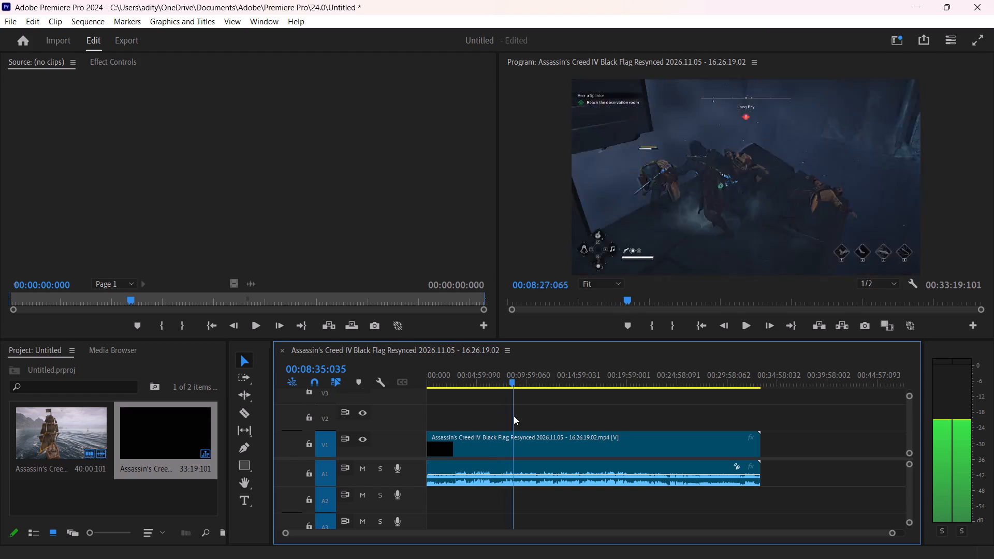
drag(514, 416, 501, 416)
drag(895, 534, 787, 529)
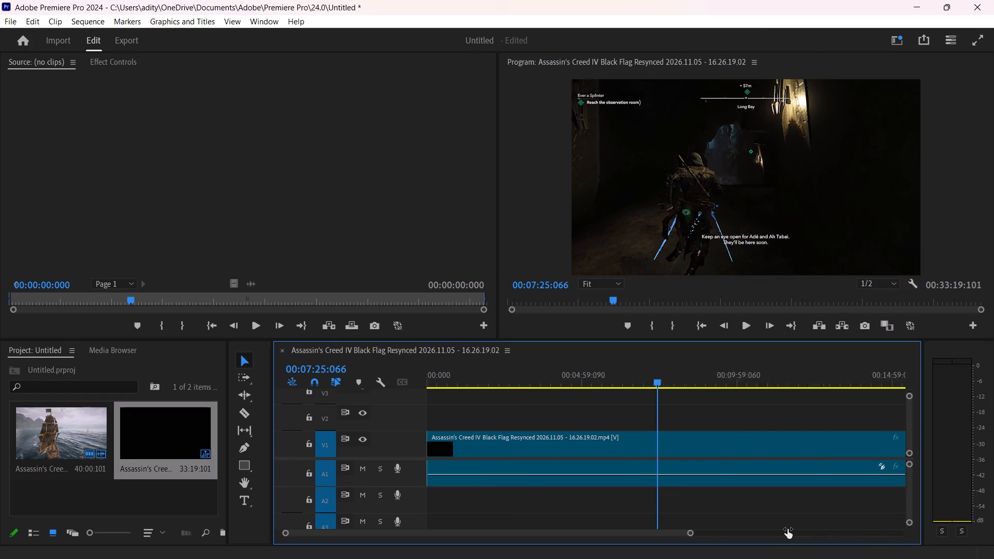
drag(787, 529, 770, 529)
key(space)
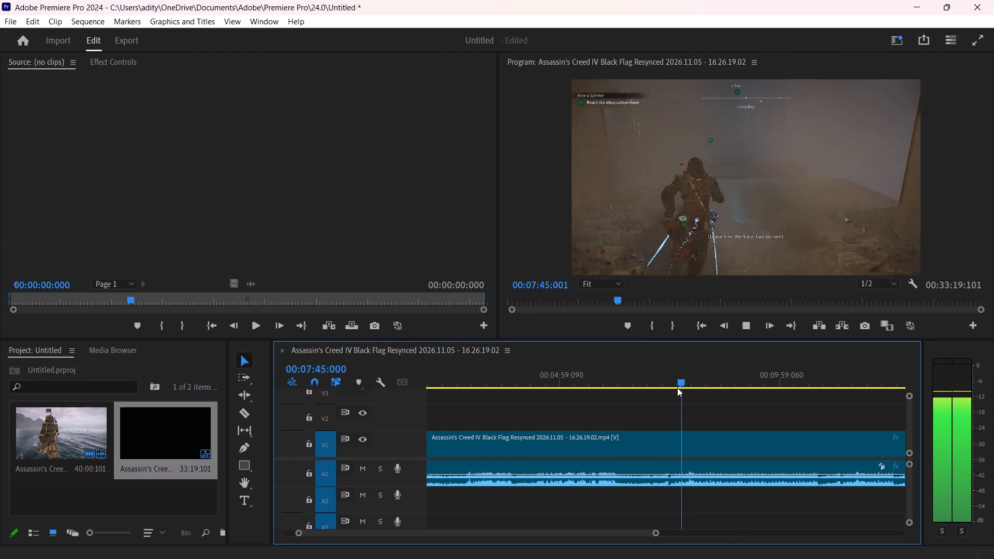
key(space)
key(space)
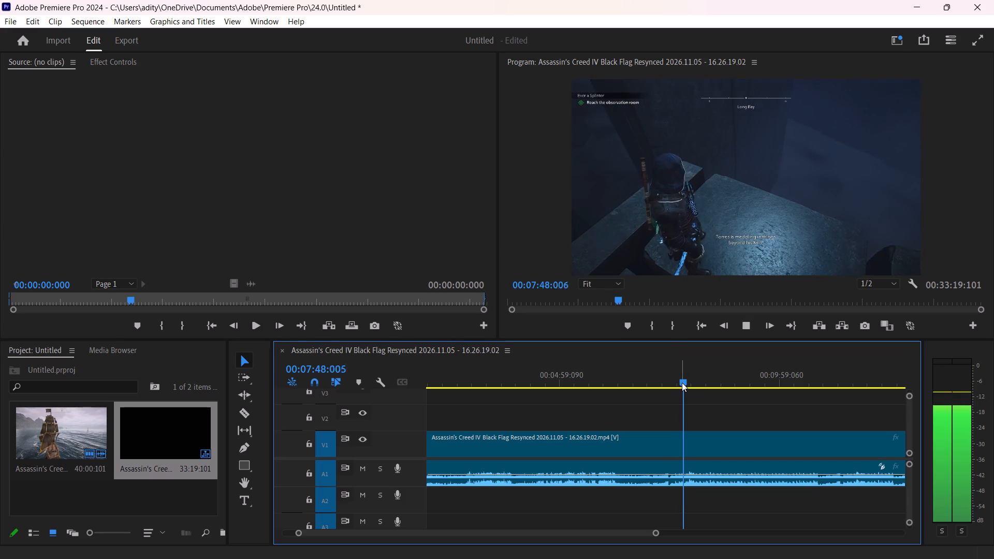
Examine the sequence from about 00:07:56 to 00:22:14, covering the observation room and Torres sections, and play from around 00:18:54.
drag(683, 381, 689, 383)
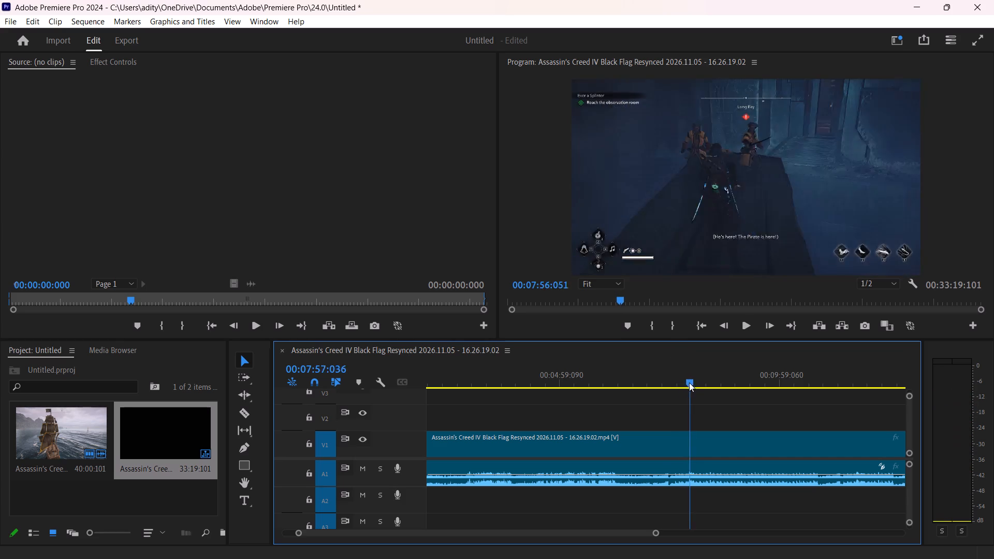
drag(689, 383, 760, 407)
drag(656, 533, 785, 539)
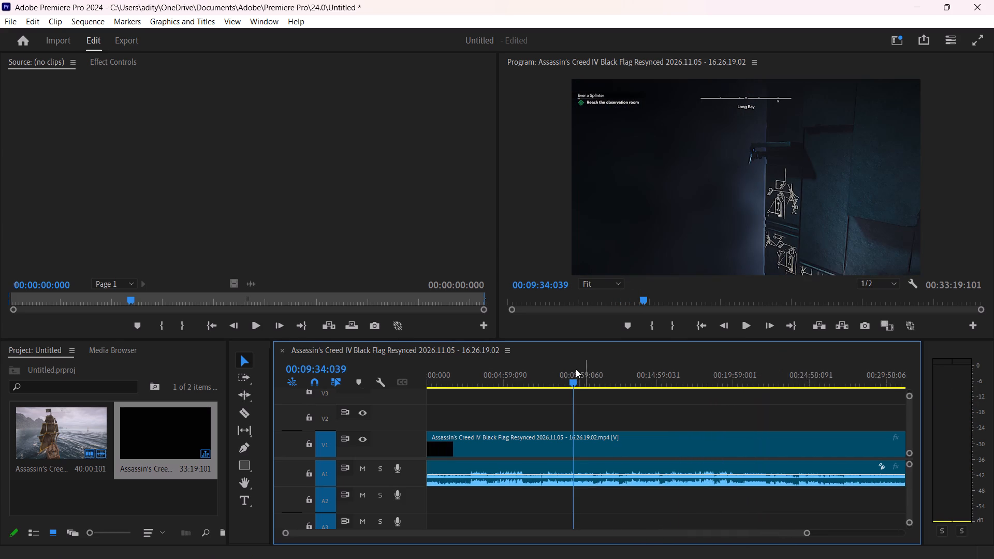
drag(570, 383, 765, 411)
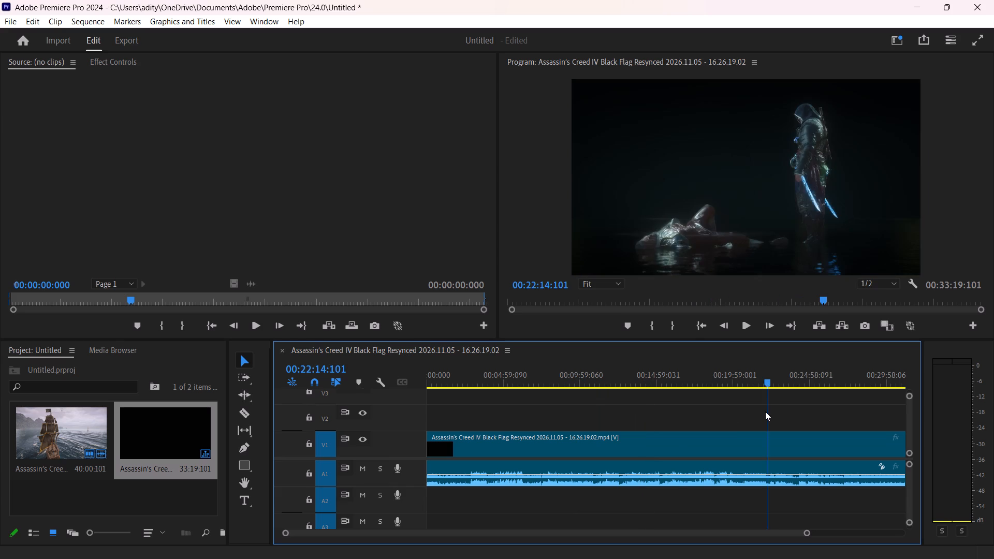
drag(765, 411, 737, 425)
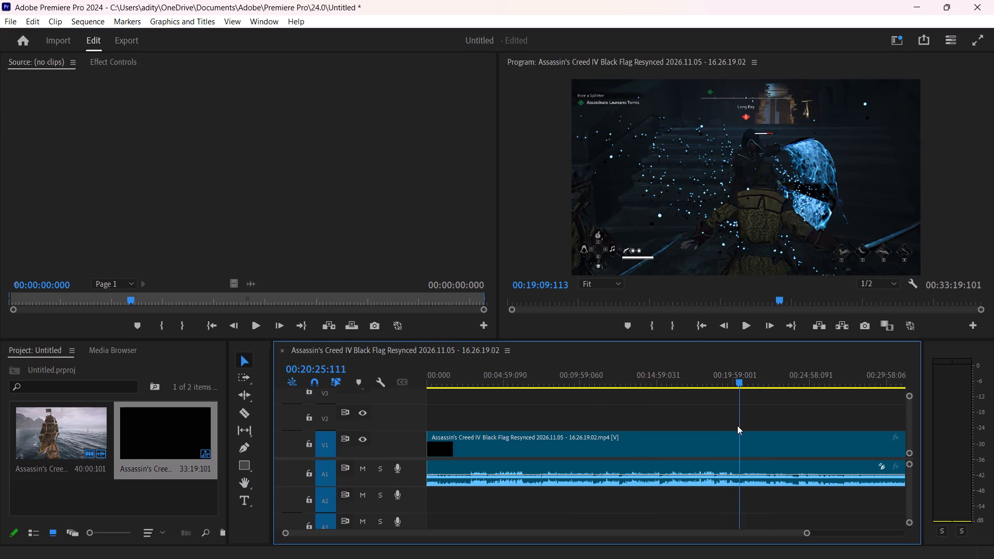
drag(737, 425, 756, 429)
drag(758, 383, 725, 393)
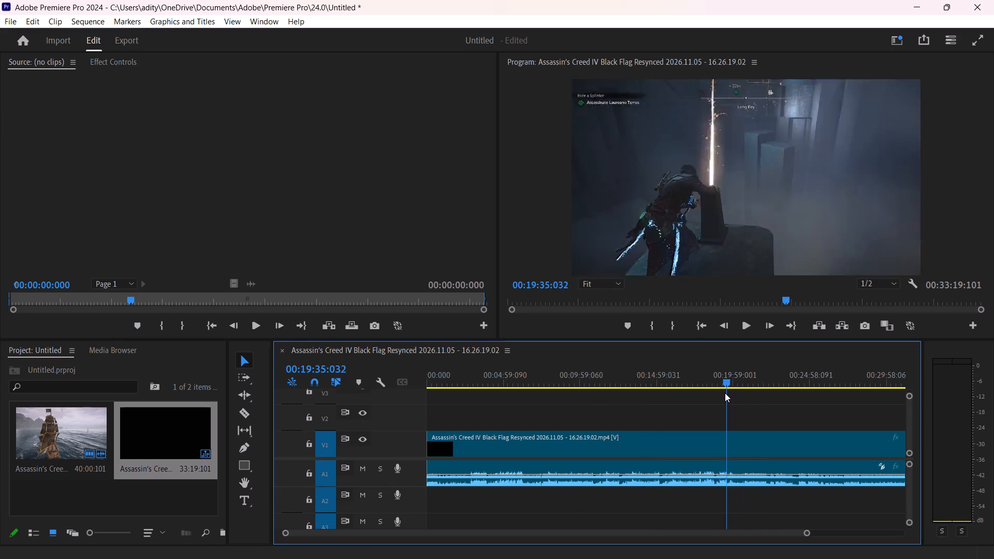
drag(725, 393, 707, 404)
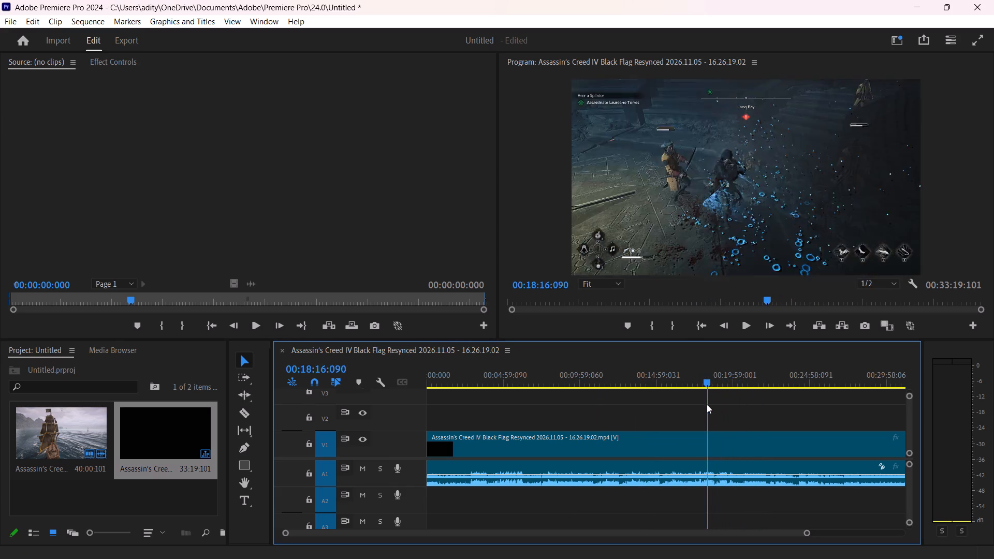
drag(707, 404, 715, 405)
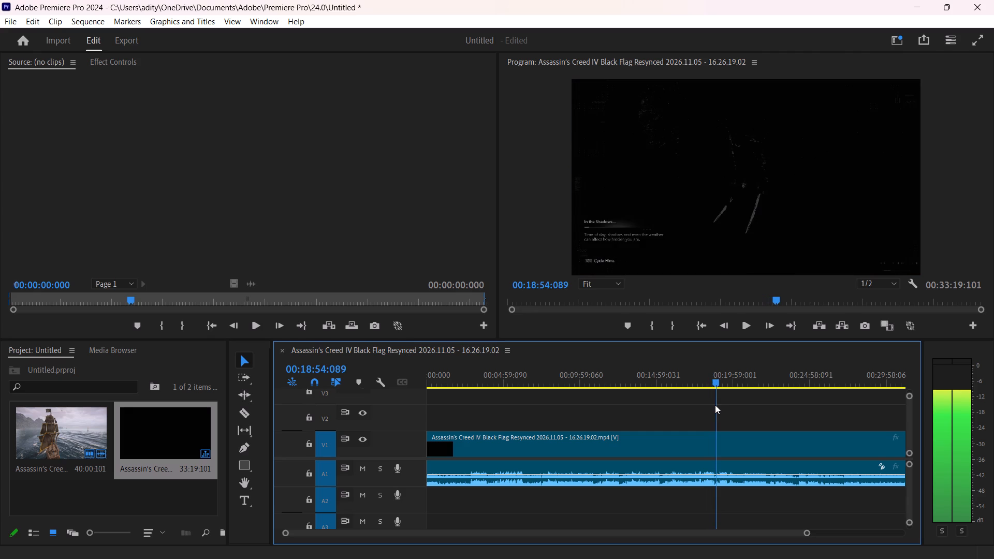
drag(715, 405, 717, 405)
key(space)
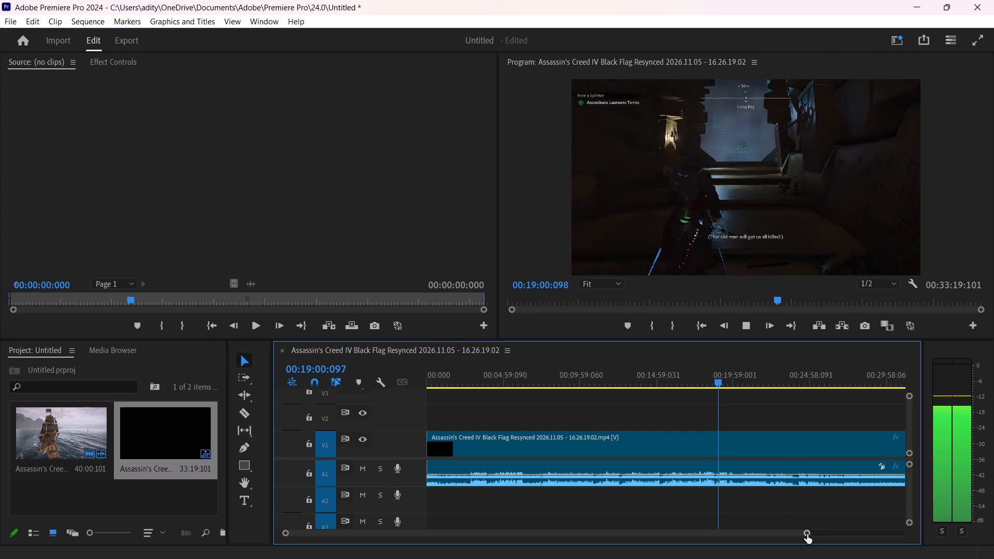
drag(807, 534, 743, 532)
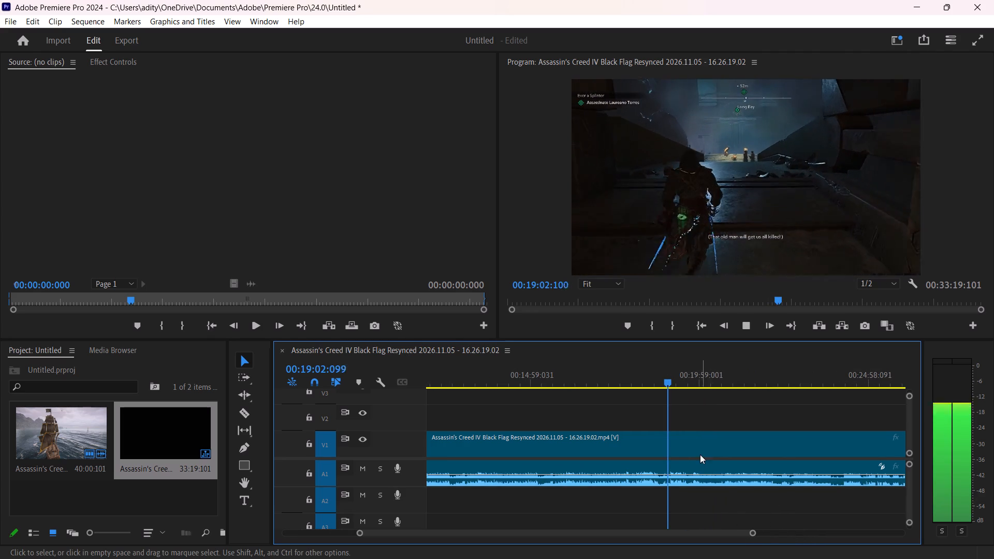
key(space)
Find the second run across the ruins towards the Observatory and split the clip at 00:15:29:107.
drag(666, 384, 602, 403)
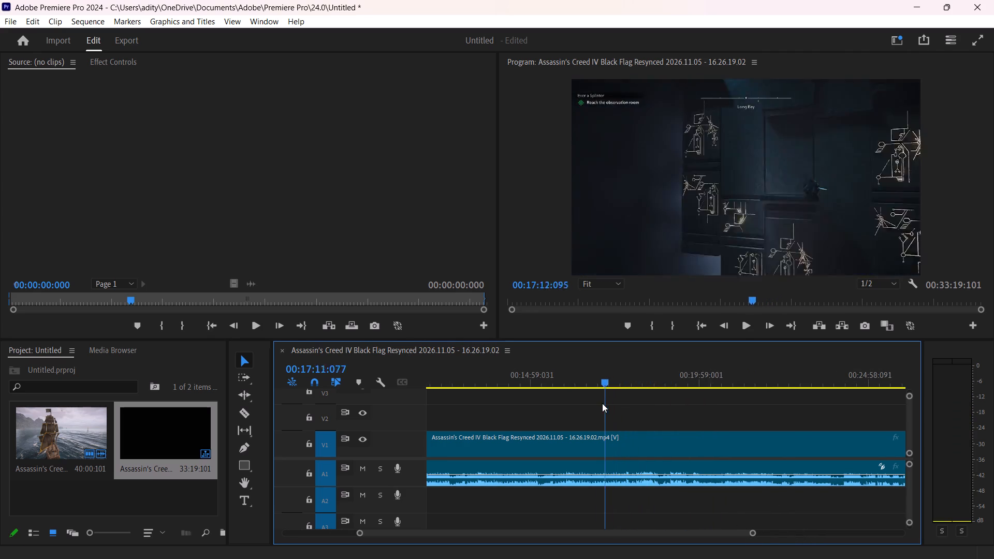
drag(602, 403, 552, 415)
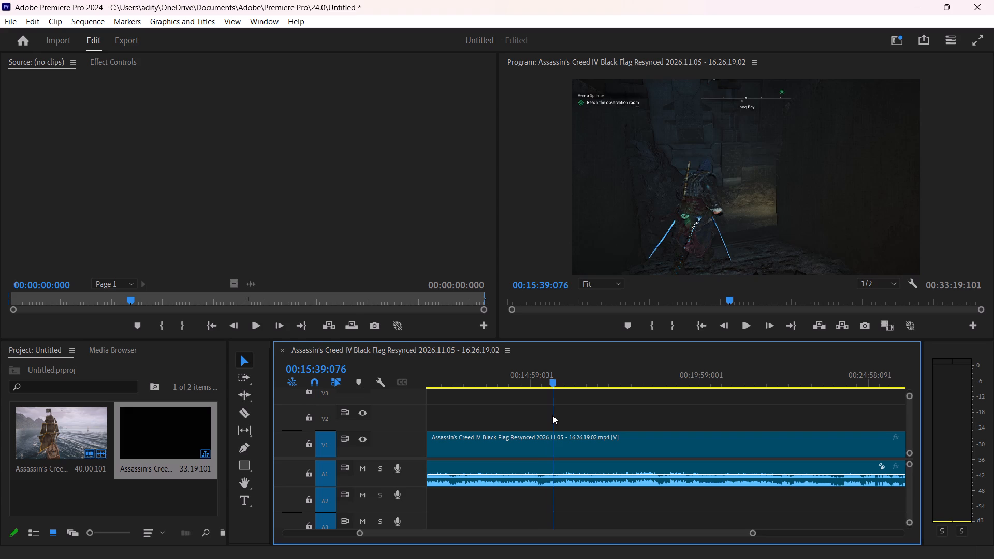
drag(552, 415, 542, 415)
key(space)
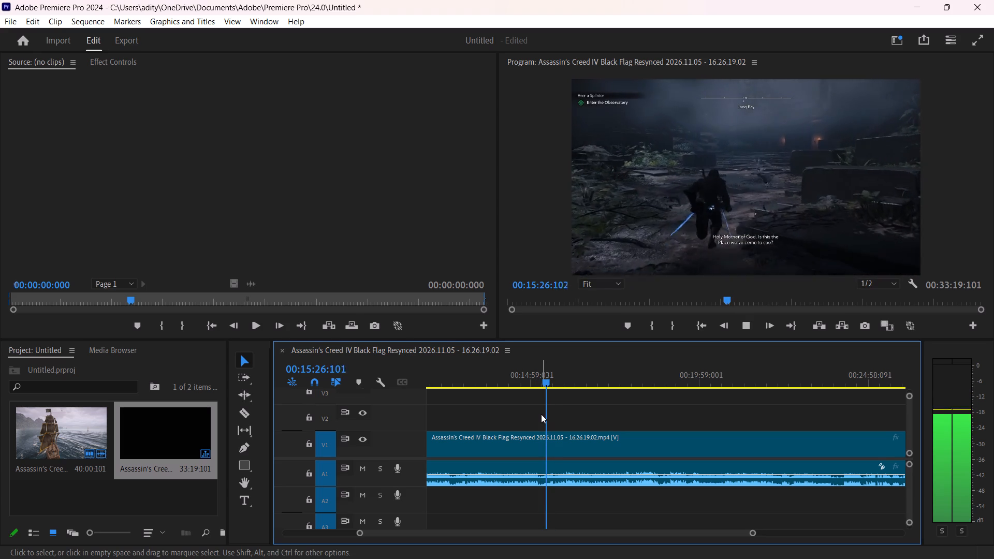
key(space)
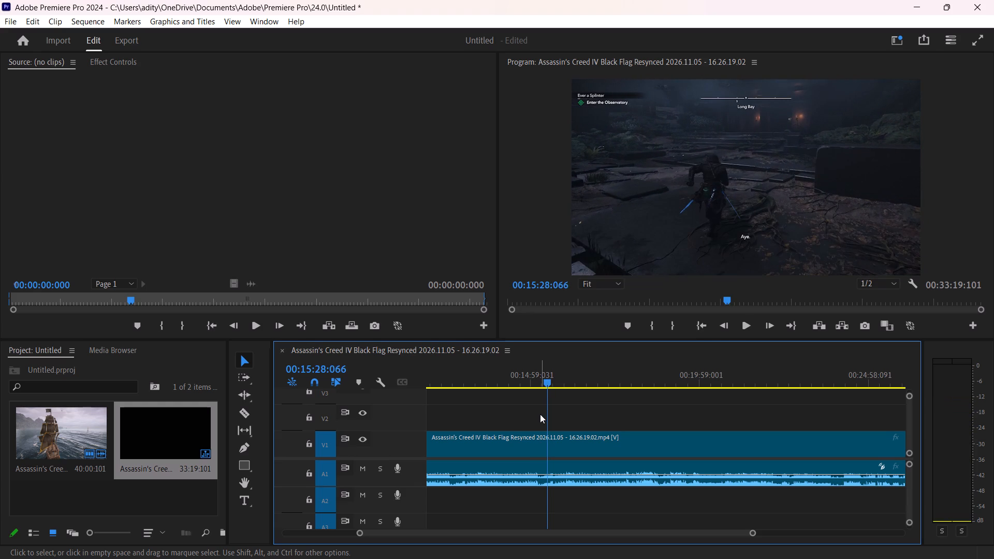
key(space)
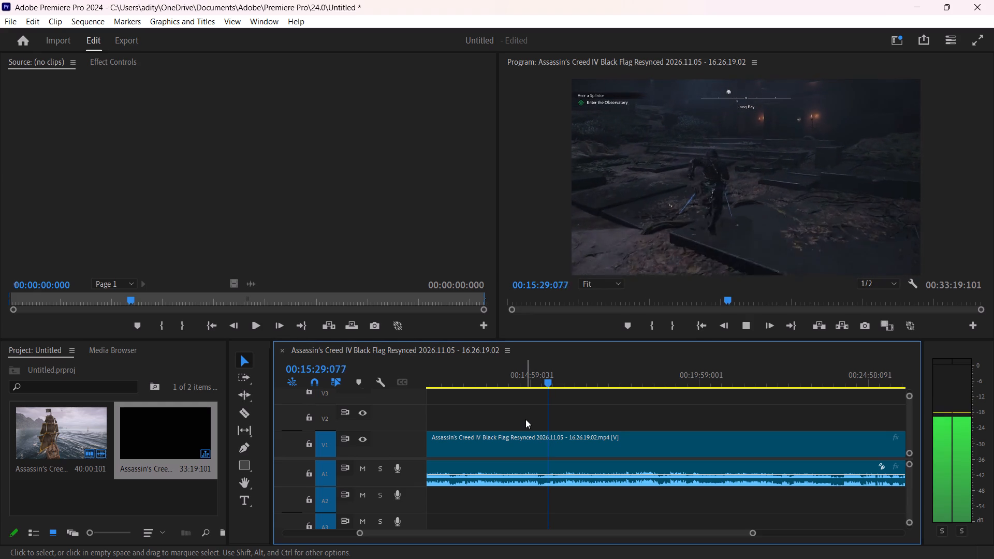
key(space)
key(space)
key(space)
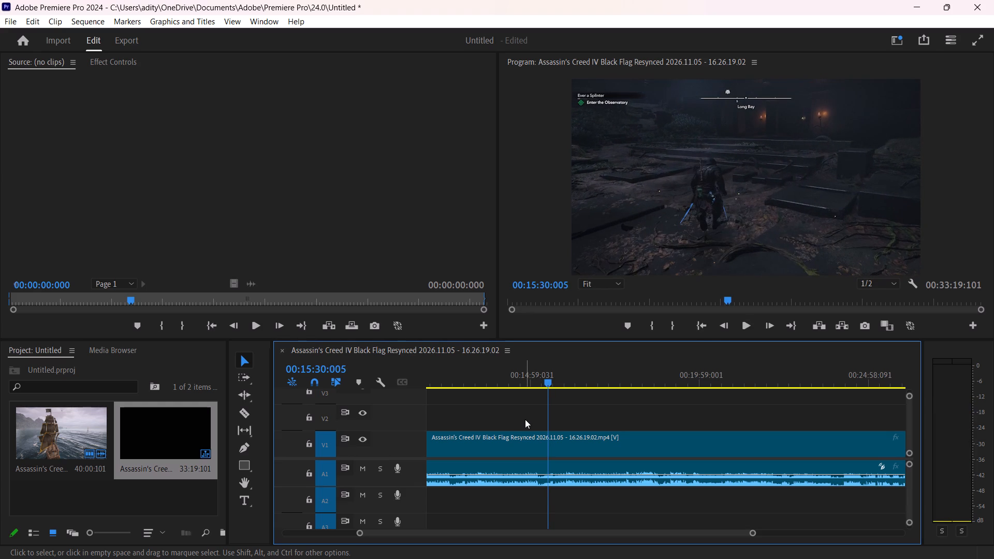
key(Left)
key(Left)
key(Left)
key(Left)
key(Left)
key(Left)
key(Left)
key(Left)
key(Left)
key(Left)
key(Left)
key(Left)
key(Left)
key(Left)
key(Left)
key(Left)
key(Left)
key(Left)
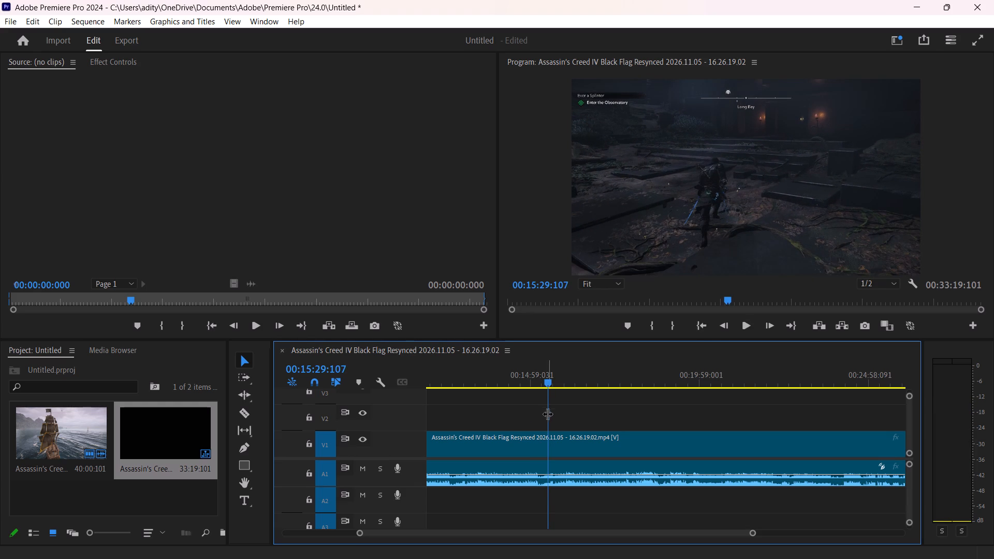
key(c)
click(546, 437)
key(v)
Find the matching frame in the first run towards the Observatory and split the clip at 00:07:19:106.
drag(752, 535, 865, 541)
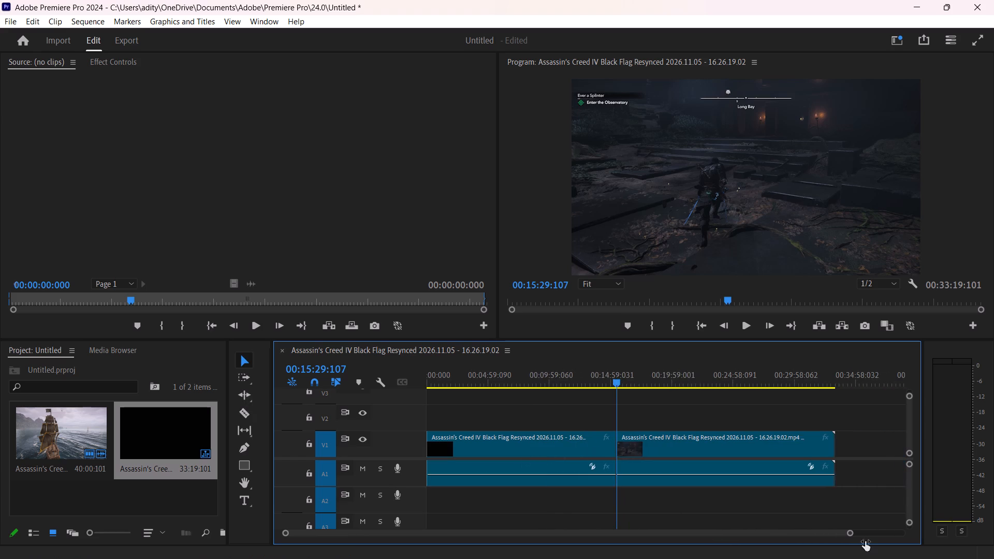
drag(865, 541, 864, 539)
drag(617, 381, 531, 400)
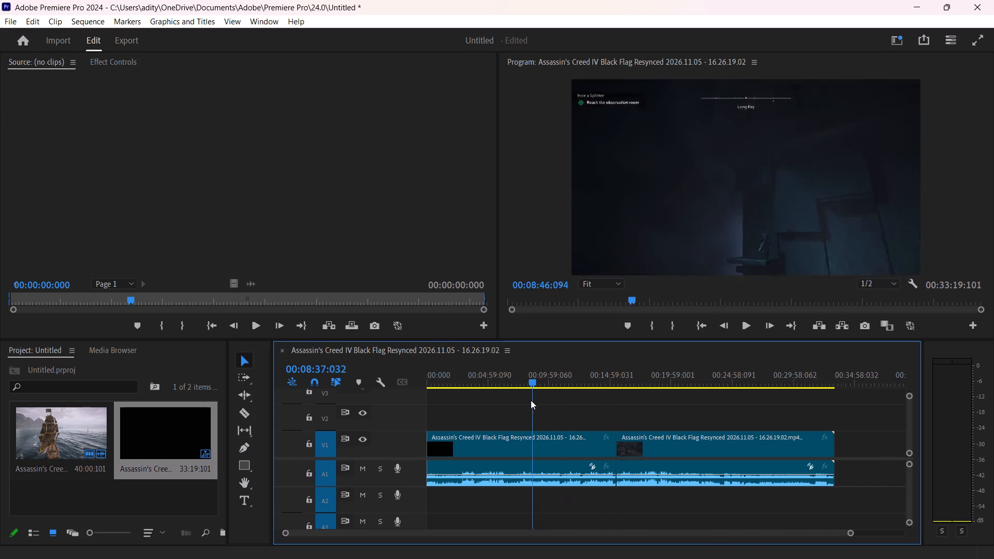
drag(531, 400, 519, 414)
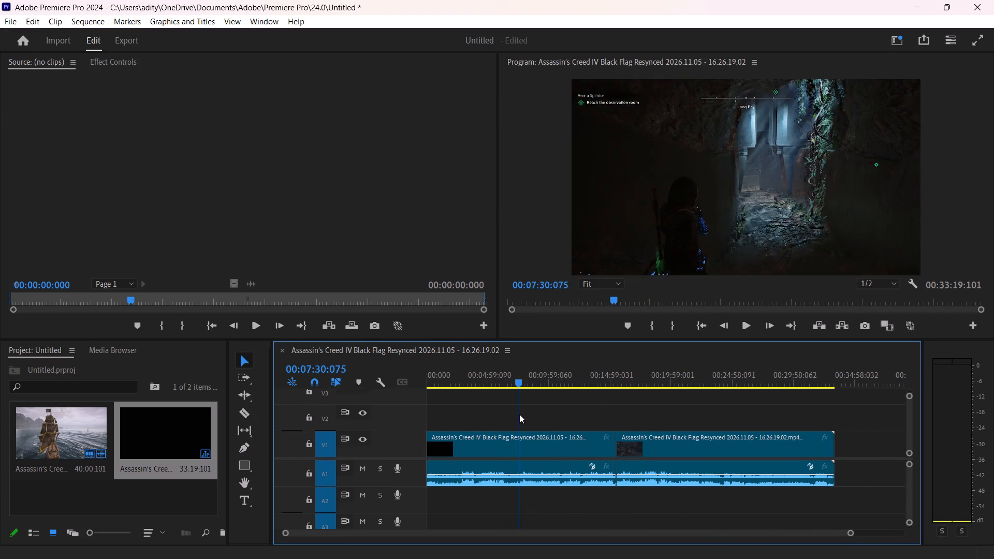
drag(519, 414, 510, 415)
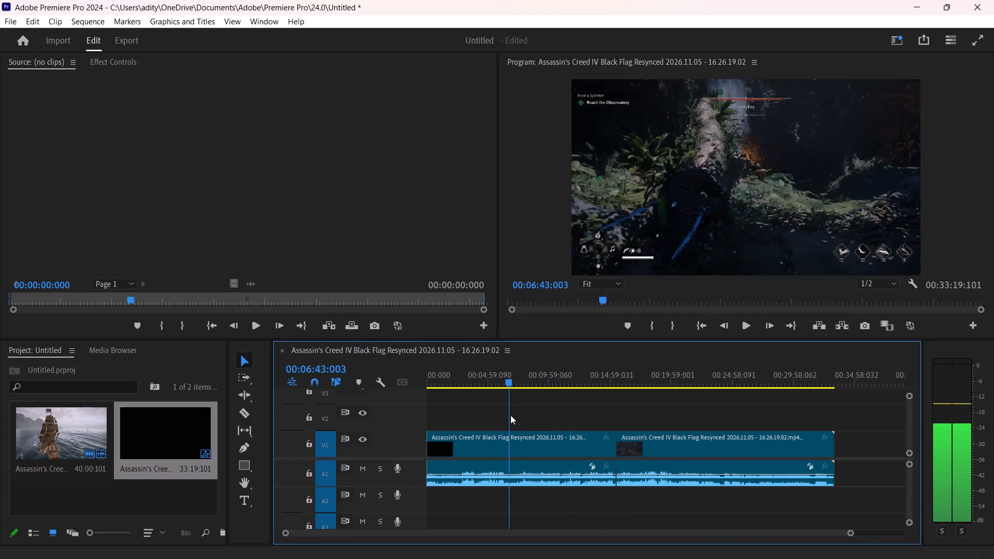
drag(510, 415, 516, 416)
key(space)
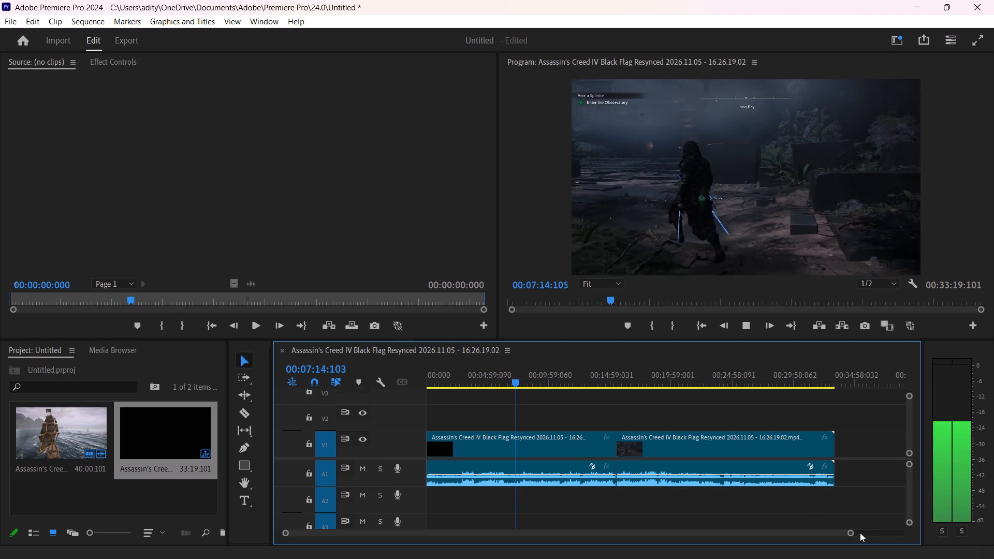
drag(850, 534, 776, 525)
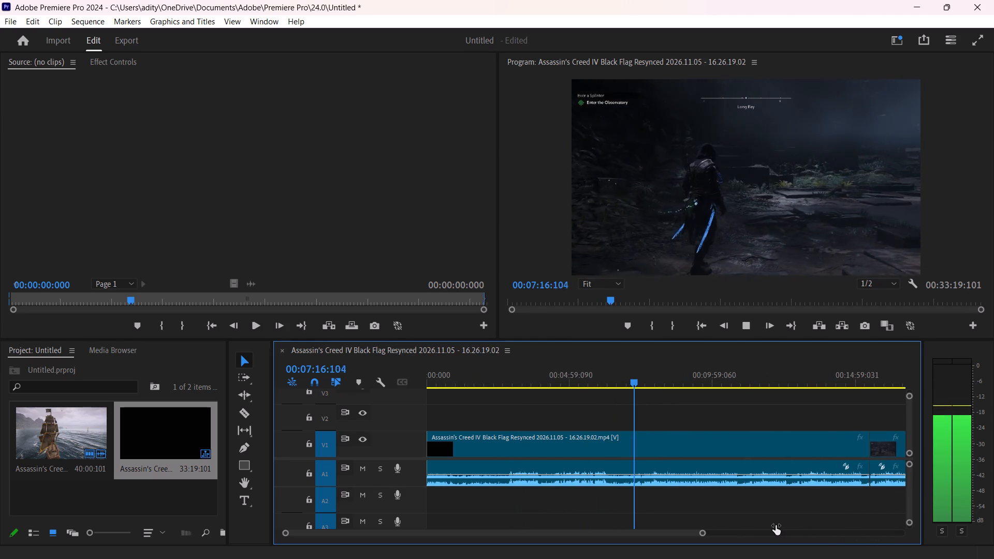
drag(776, 525, 775, 525)
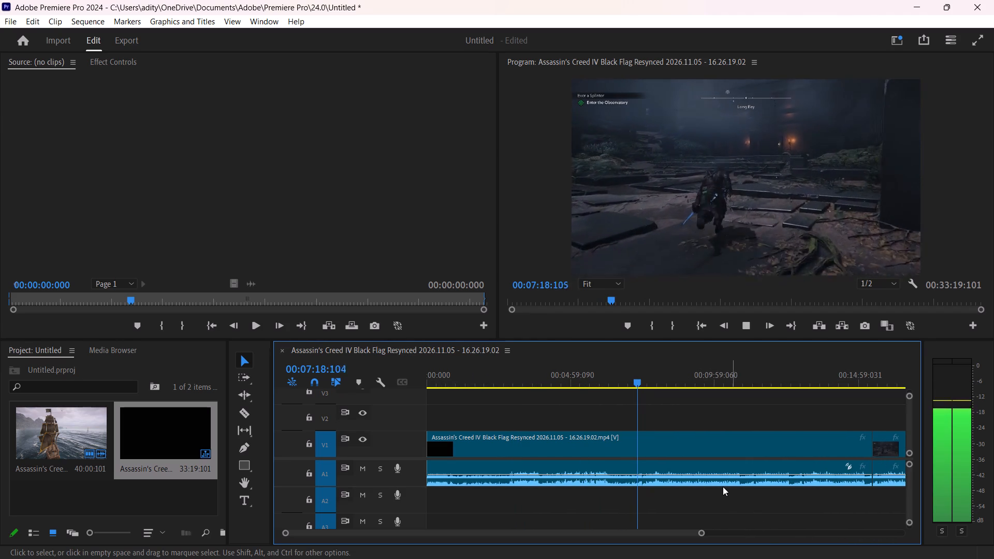
key(space)
key(Left)
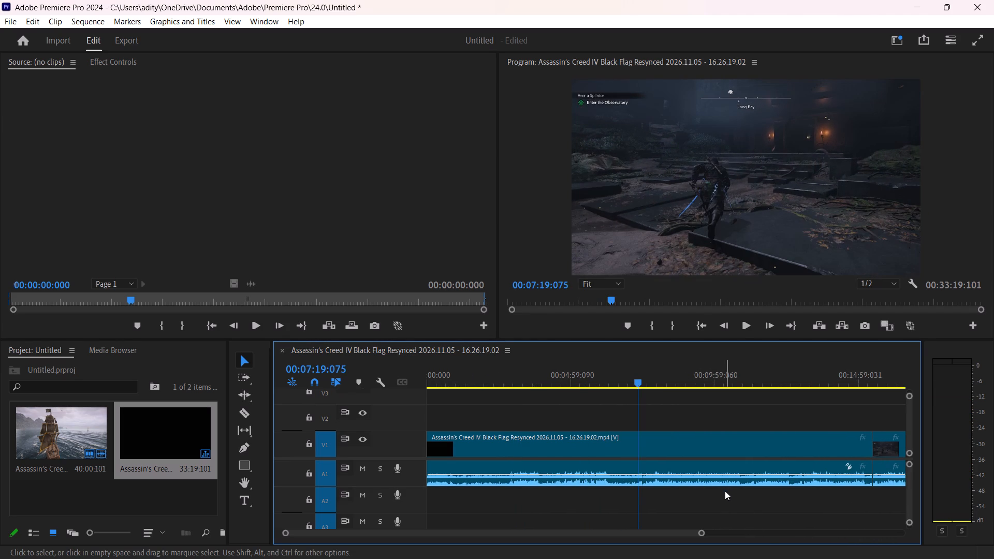
key(Right)
key(Right)
key(Right)
key(Right)
key(Right)
key(Right)
key(Right)
key(Right)
key(Right)
key(Right)
key(Right)
key(Right)
key(Right)
key(Right)
key(Right)
key(Right)
key(Right)
key(Right)
key(Right)
key(Right)
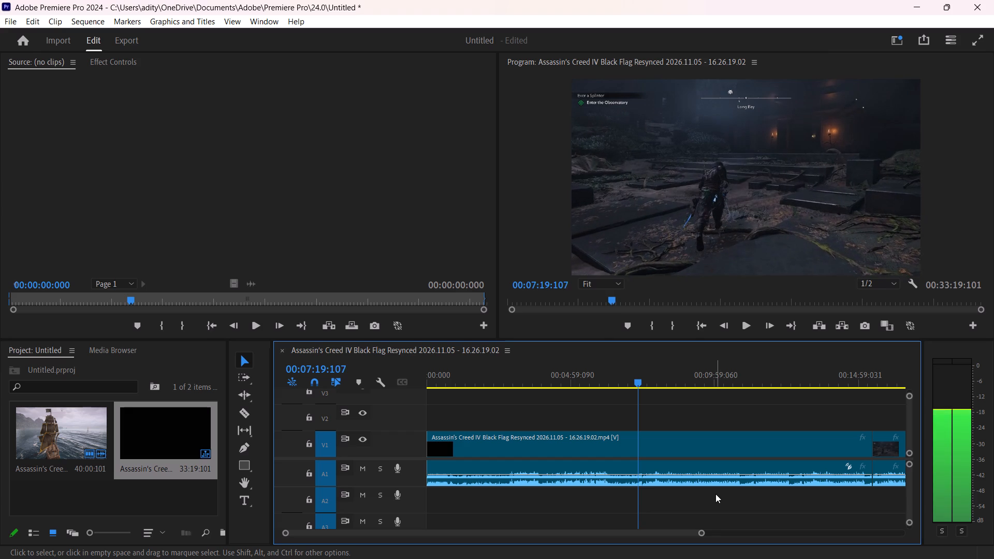
key(Left)
key(c)
click(637, 445)
key(v)
Ripple delete the segment between the cuts at 00:07:19:106 and 00:15:29:107.
right_click(714, 439)
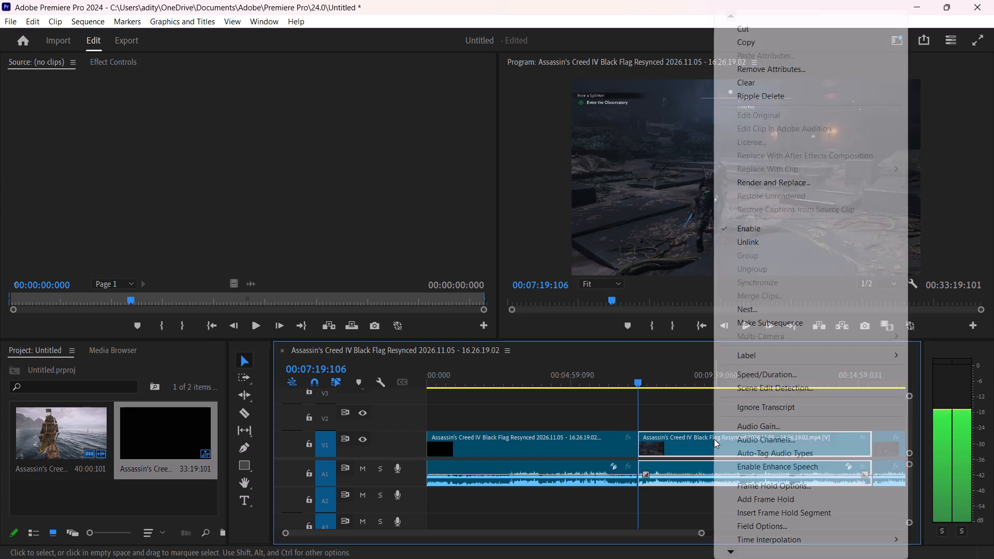
click(821, 95)
Check the new join at 00:07:19 frame by frame, then play across it from about 00:07:13.
key(Left)
key(Right)
key(Left)
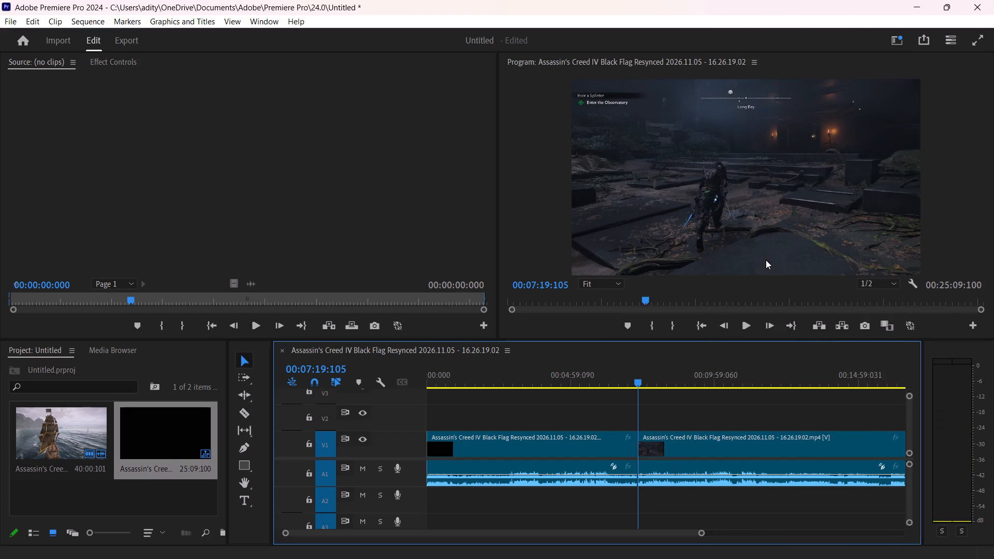
key(Left)
click(637, 380)
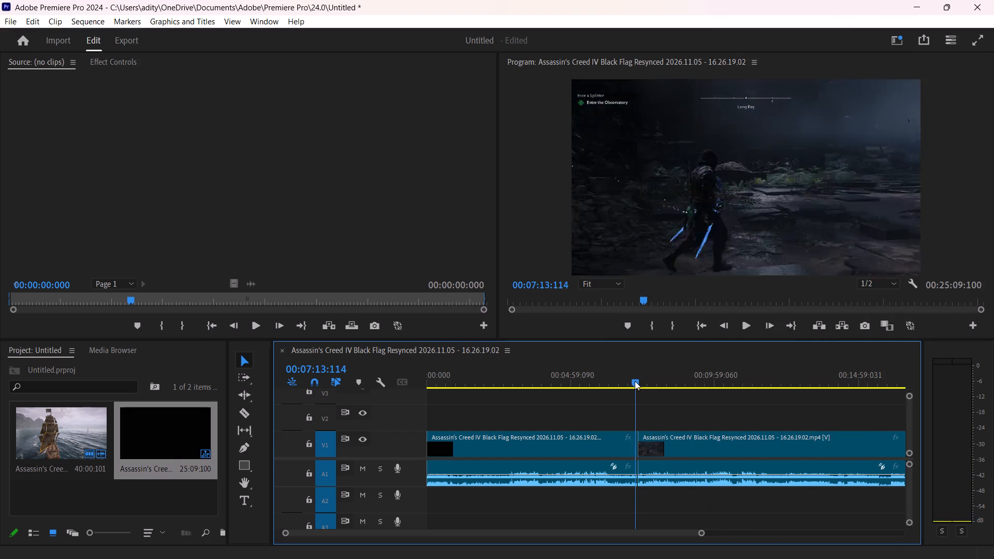
key(space)
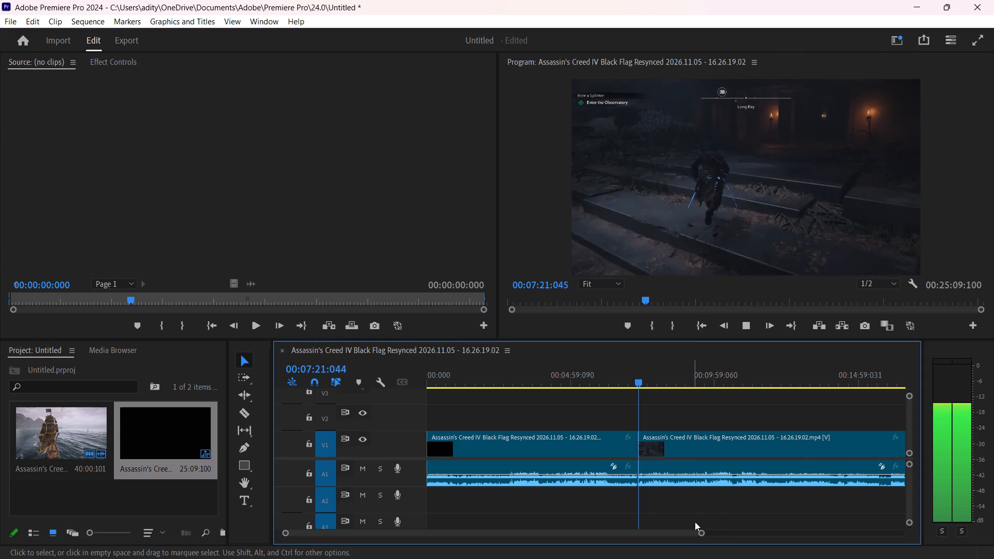
Find the first approach to the Laureano Torres fight inside the Observatory and split the clip at 00:09:54:023.
drag(703, 534, 835, 521)
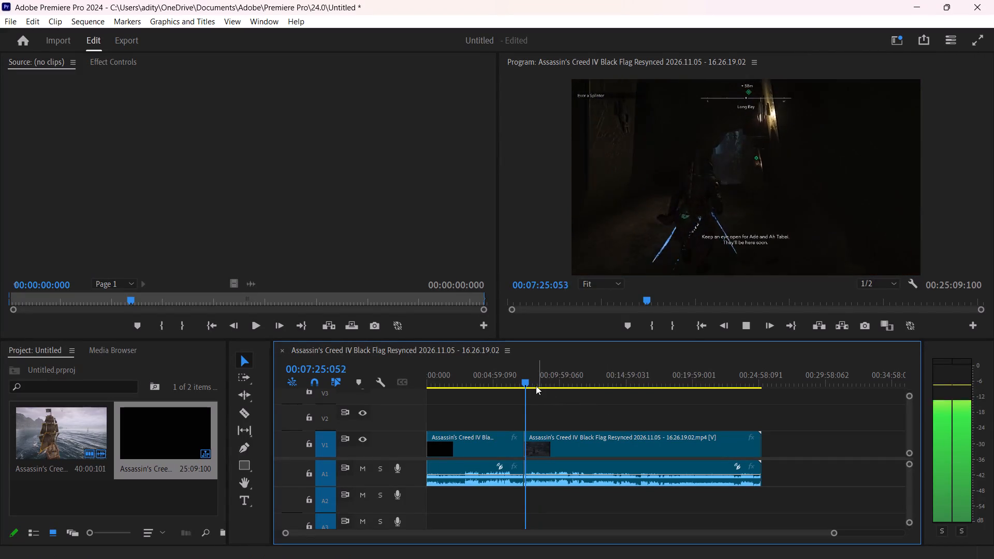
drag(525, 381, 537, 386)
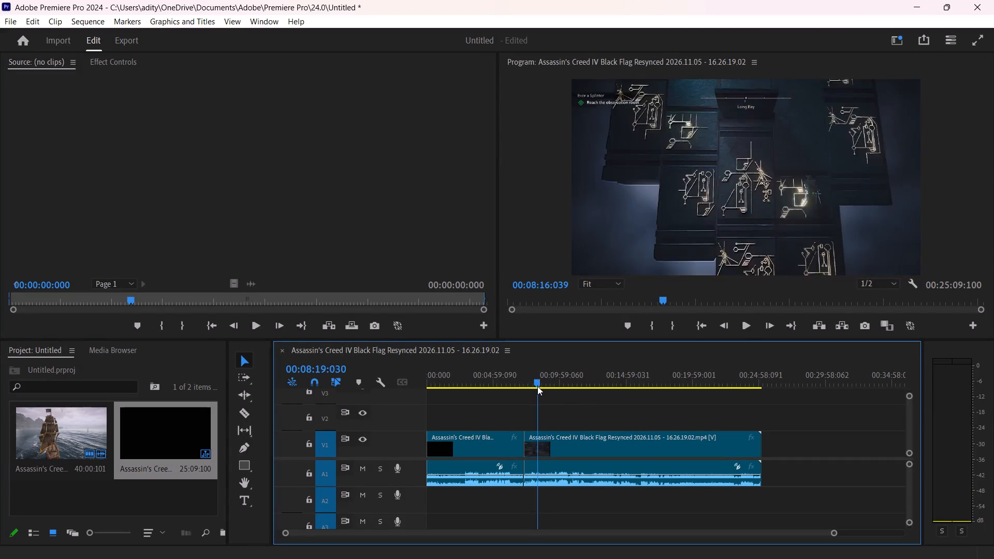
drag(537, 386, 558, 395)
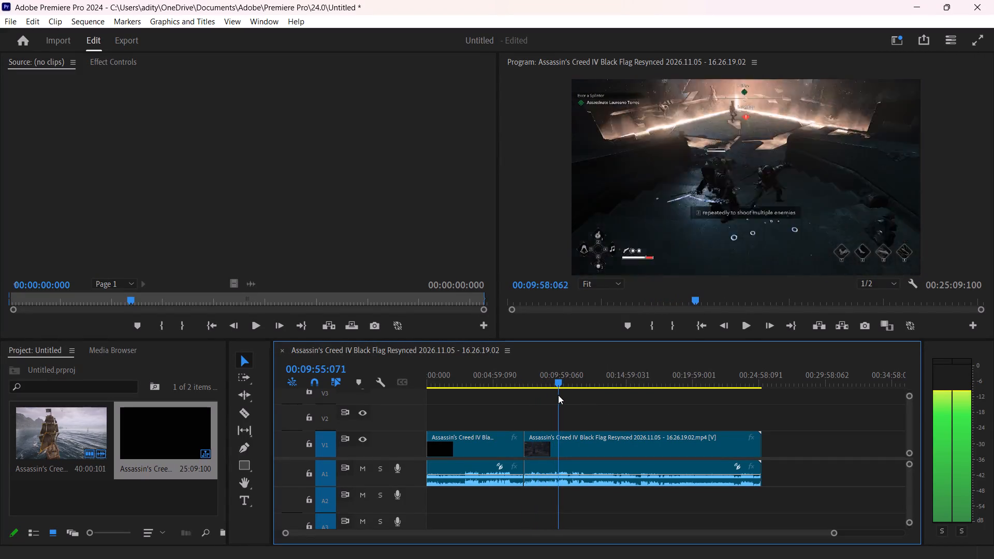
drag(558, 395, 557, 394)
key(space)
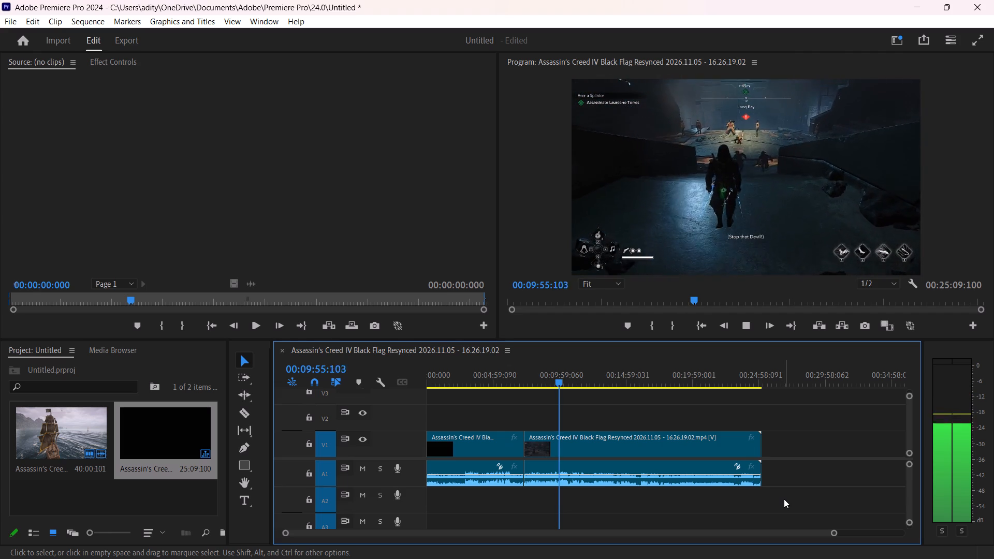
key(space)
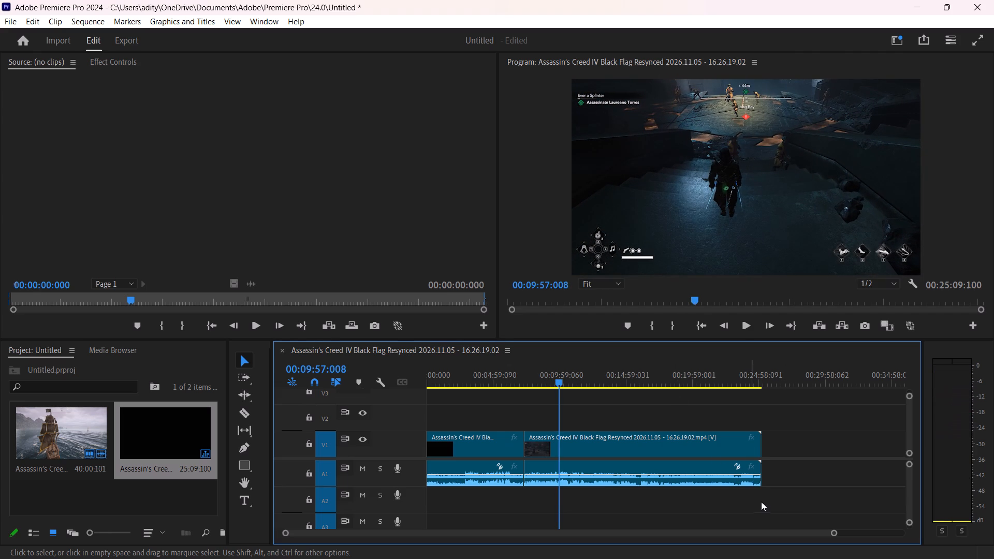
drag(831, 532, 806, 532)
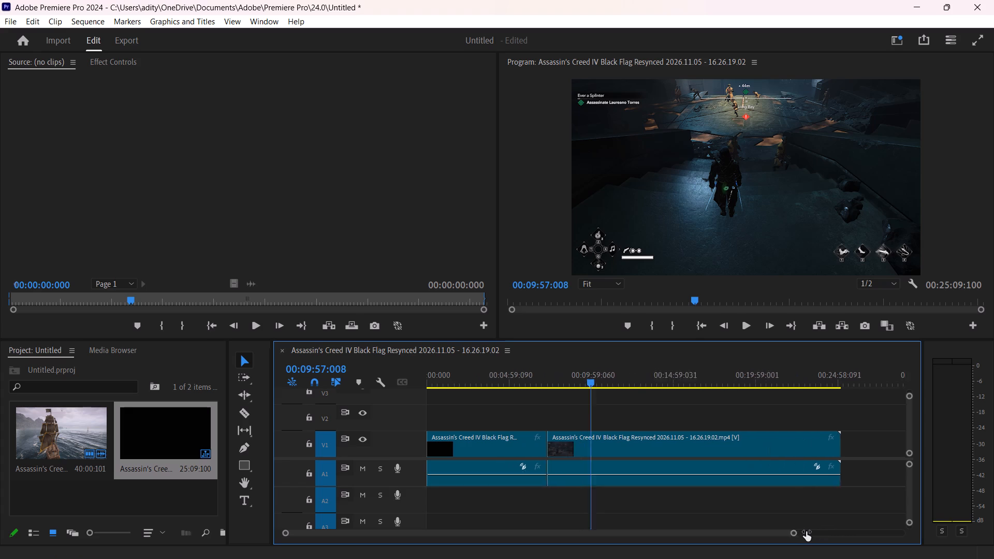
drag(806, 532, 777, 528)
click(666, 383)
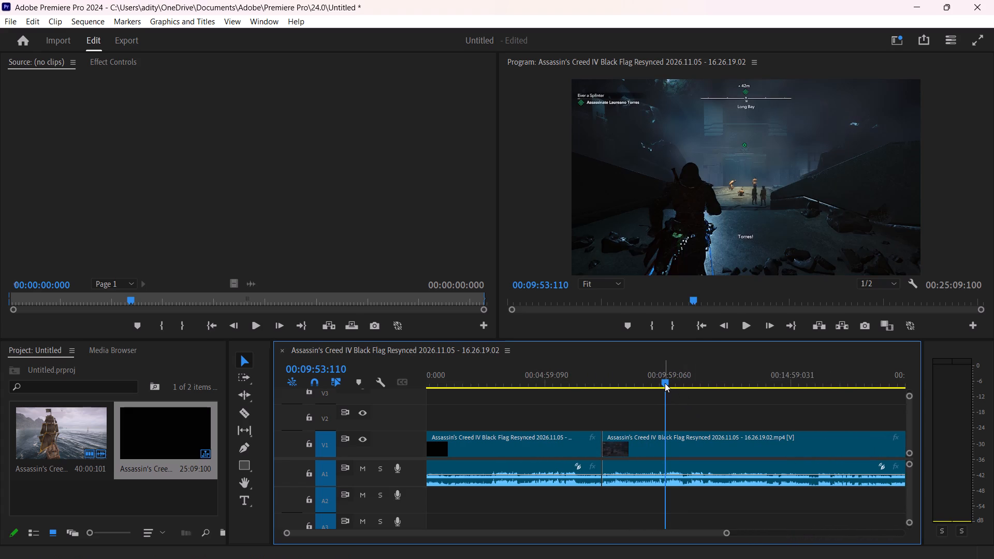
key(space)
key(space)
key(Left)
key(Left)
key(Left)
key(Left)
key(Left)
key(Left)
key(Left)
key(Left)
key(Left)
key(Left)
key(Left)
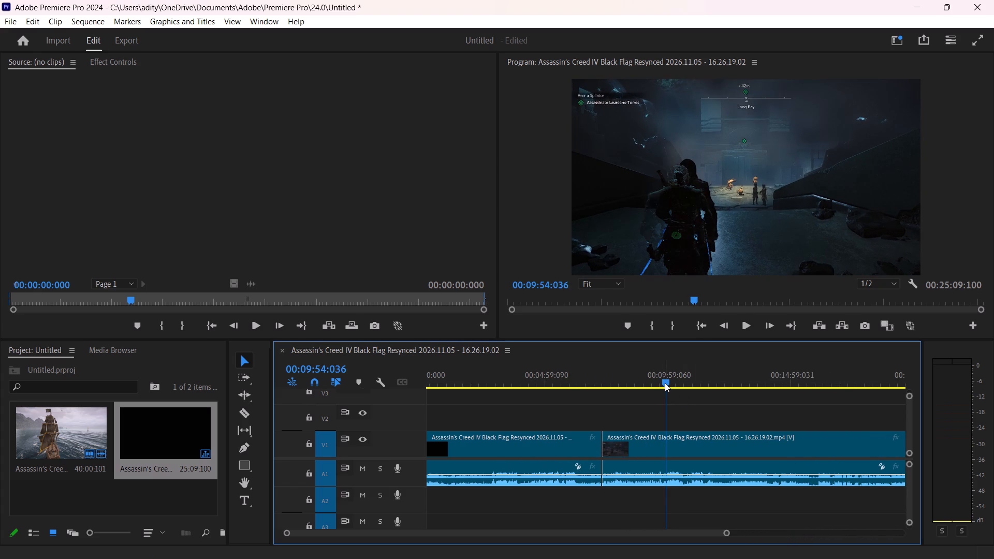
key(Right)
key(Right)
key(Right)
key(Right)
key(Right)
key(Right)
key(Right)
key(Left)
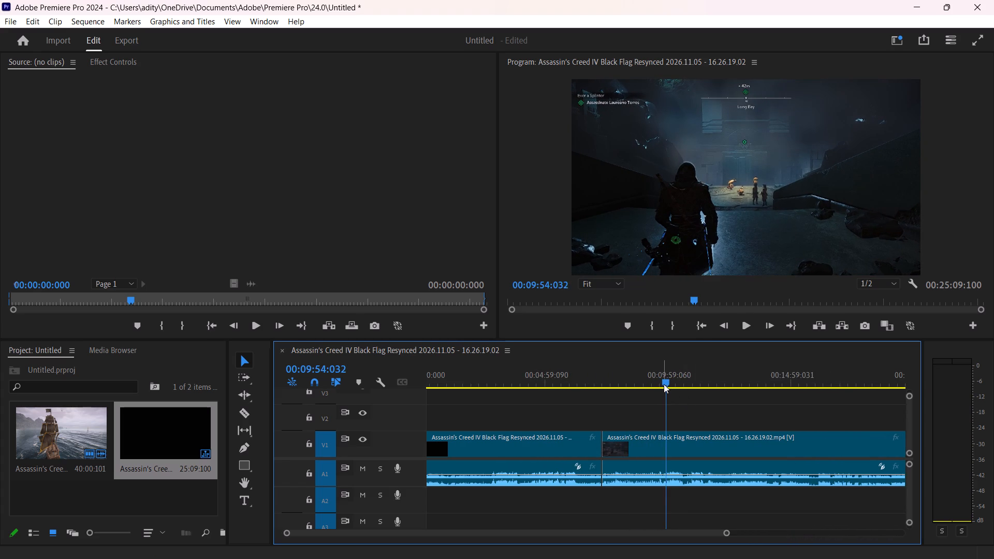
key(Left)
key(Left)
key(Left)
key(Left)
key(Left)
key(Left)
key(Left)
key(Left)
key(Left)
key(Left)
key(Right)
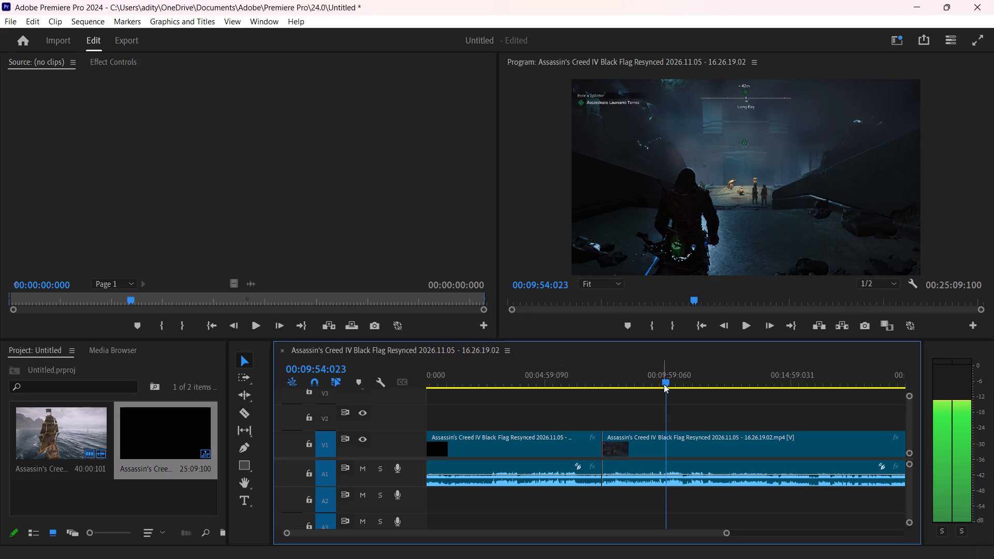
key(c)
click(667, 444)
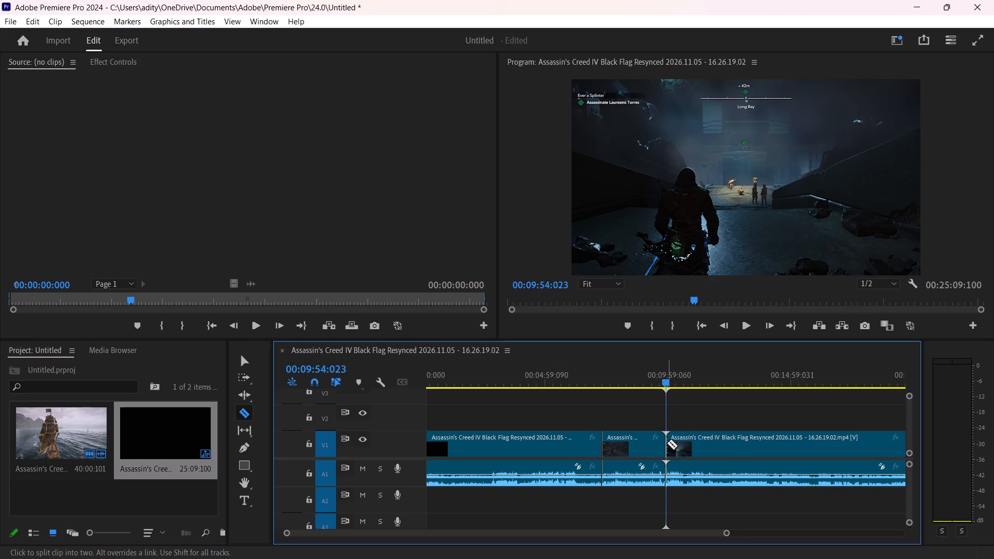
key(v)
Find the matching frame in the second approach to Torres, after the restart, and split the clip at 00:10:54:019.
drag(664, 379, 727, 398)
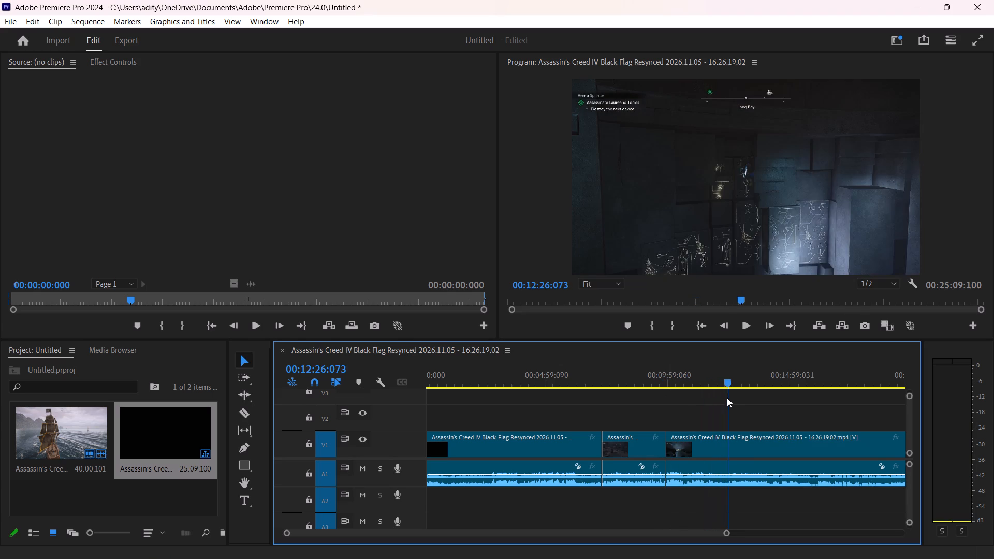
drag(727, 398, 693, 401)
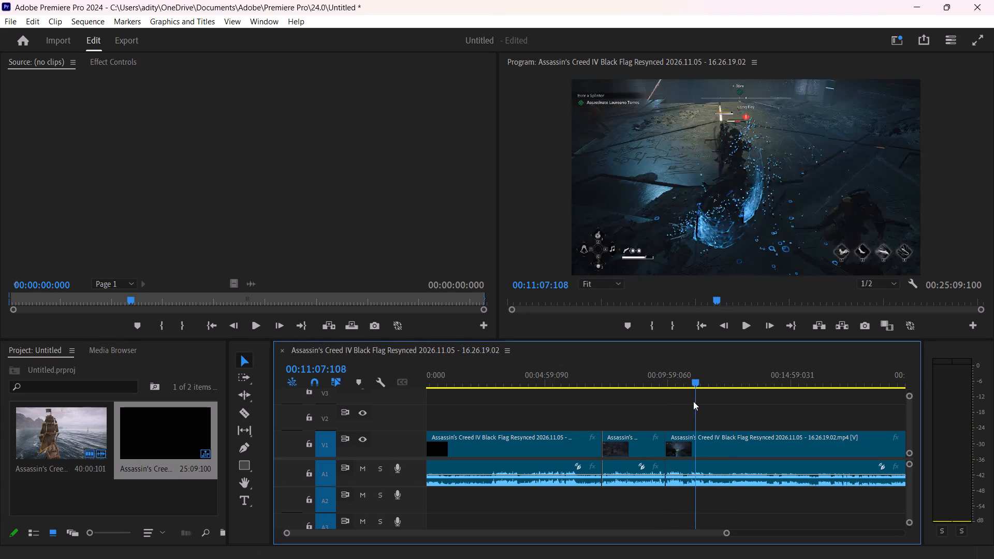
drag(693, 401, 686, 399)
click(686, 399)
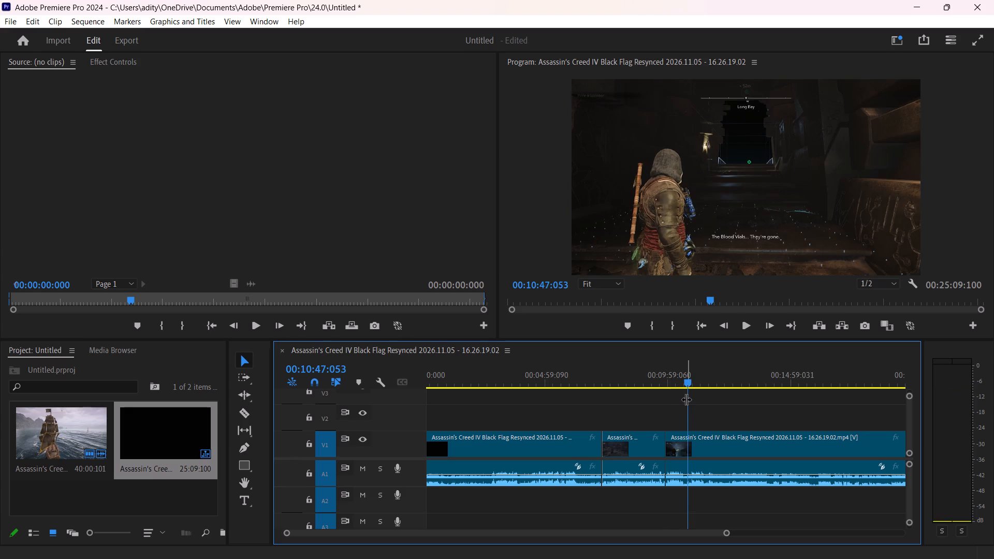
key(space)
drag(726, 533, 701, 526)
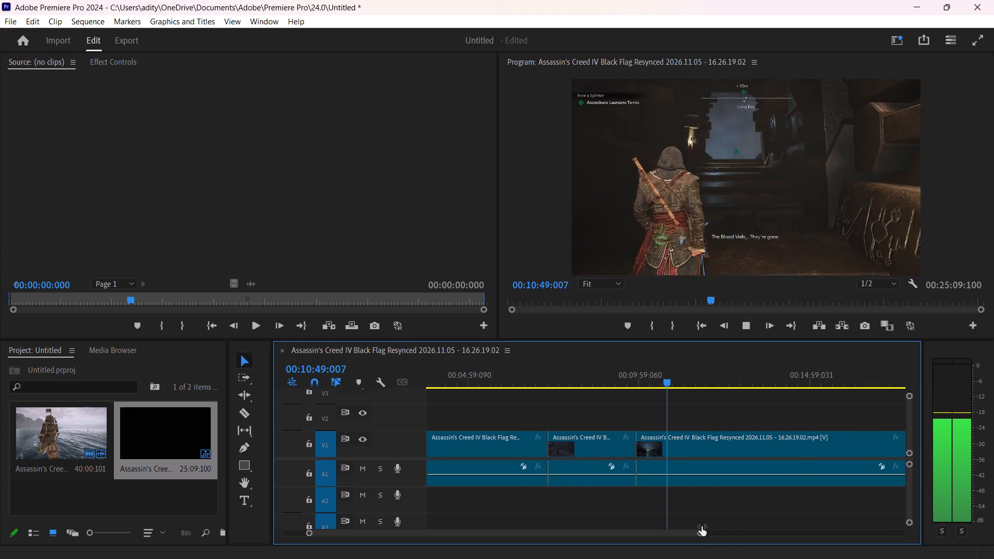
drag(701, 526, 697, 525)
click(669, 381)
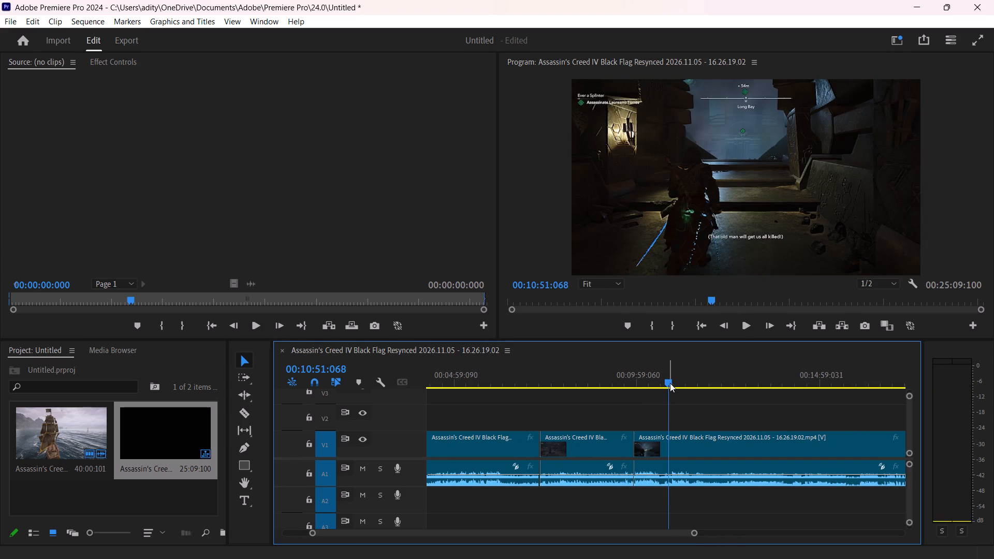
key(space)
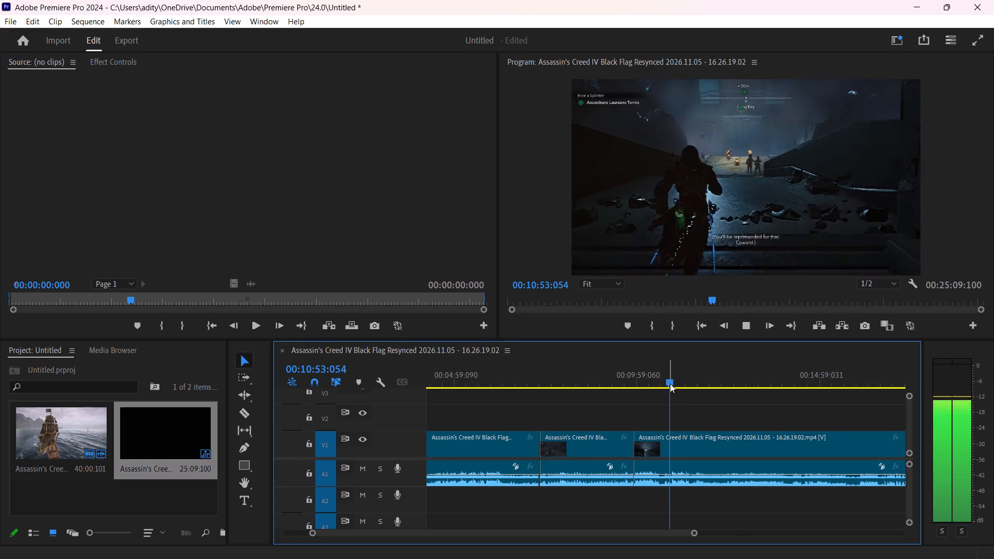
key(space)
key(space)
key(space)
key(space)
key(space)
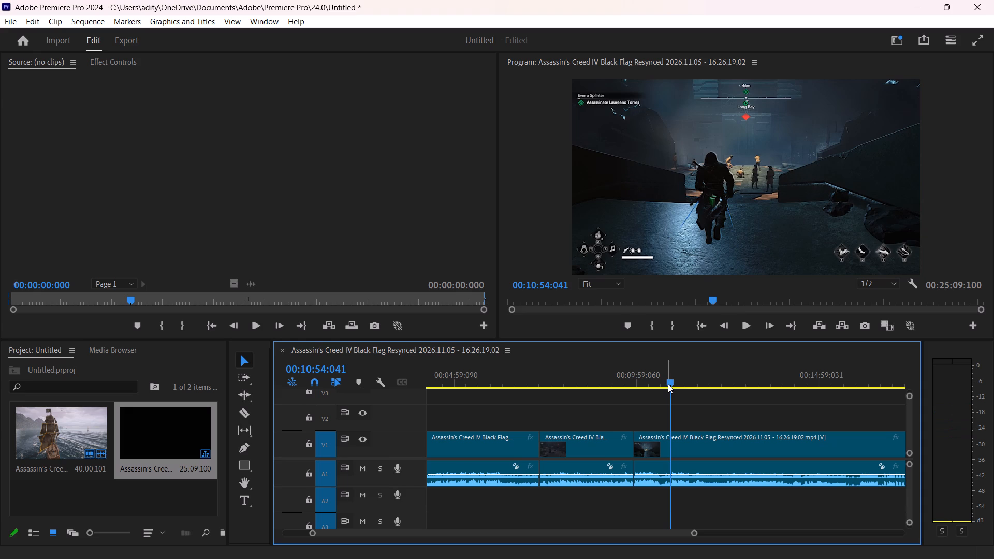
key(Left)
key(Left)
key(Left)
key(Left)
key(Left)
key(Left)
key(Left)
key(Left)
key(Left)
key(Left)
key(Left)
key(Left)
key(Left)
key(Left)
key(Left)
key(Left)
key(Left)
key(Left)
key(Left)
key(Left)
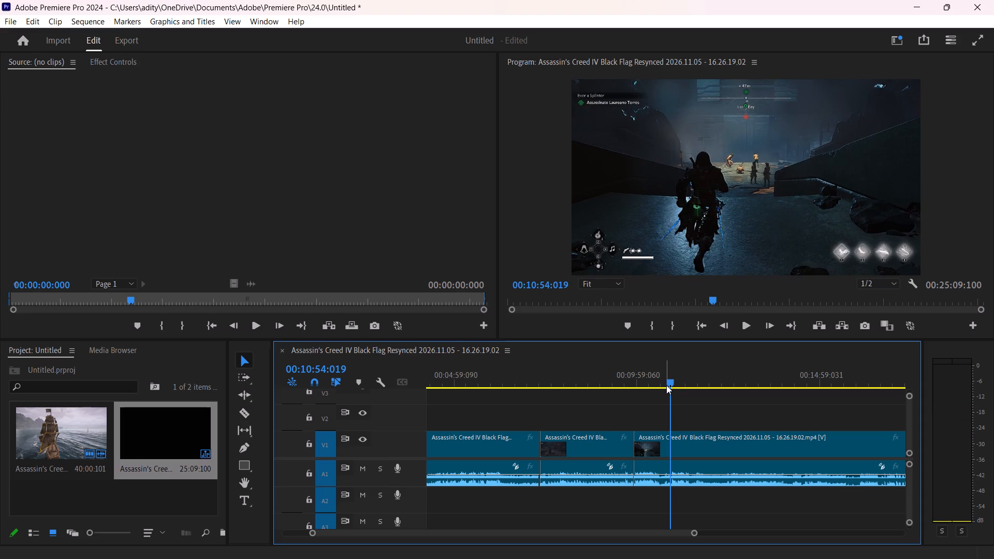
key(c)
click(669, 448)
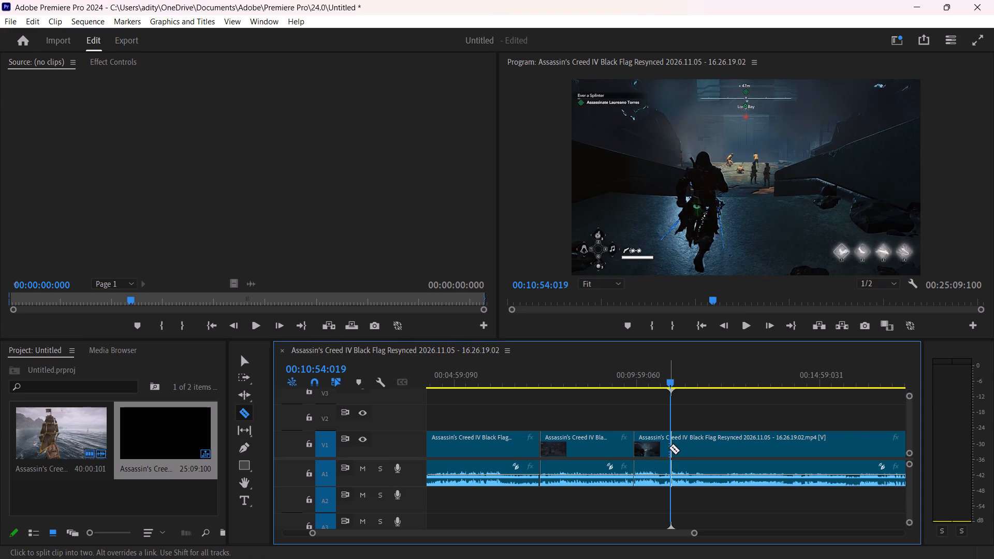
key(v)
Ripple delete the segment between the cuts at 00:09:54:023 and 00:10:54:019.
right_click(655, 439)
click(715, 94)
Check the new join at 00:09:54 by playing across it into the start of the Torres fight.
key(Left)
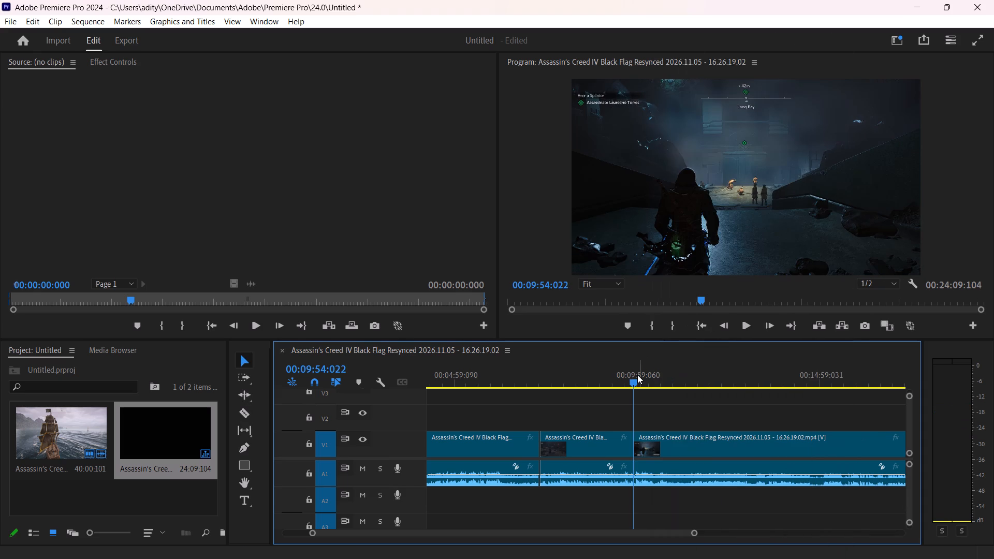
click(635, 380)
key(space)
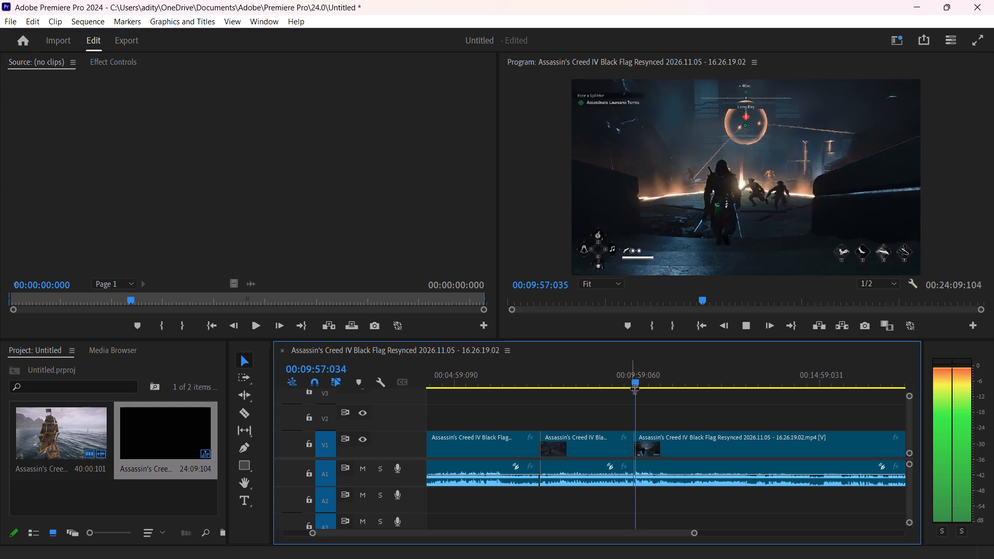
Skim the footage after the Torres fight, from about 00:09:57 through the cutscenes to about 00:18:04.
drag(636, 381, 670, 388)
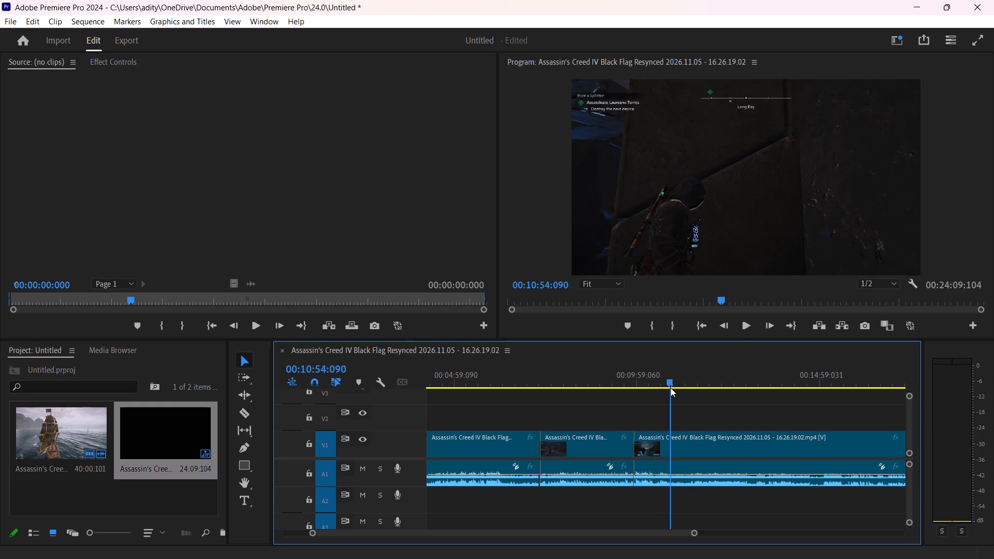
drag(670, 388, 718, 401)
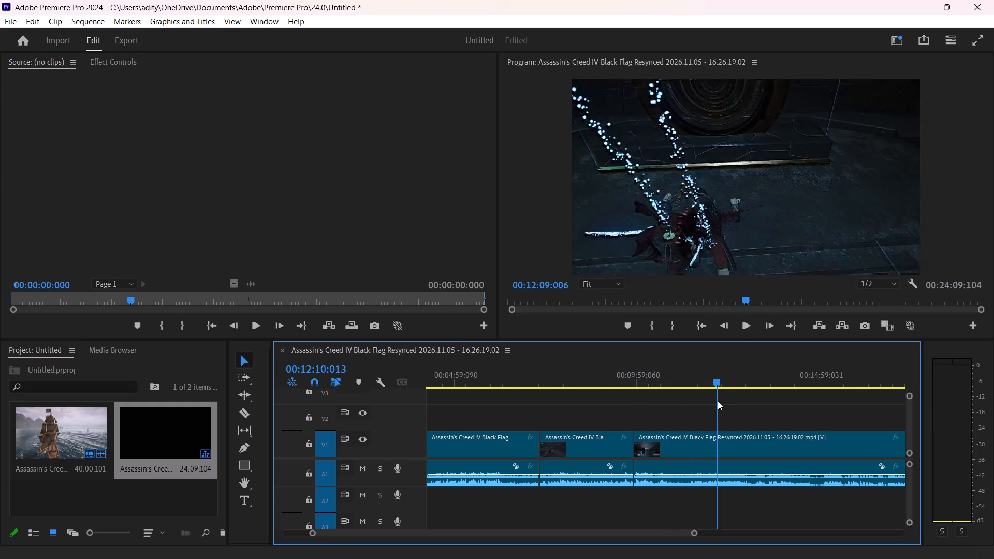
drag(718, 401, 785, 426)
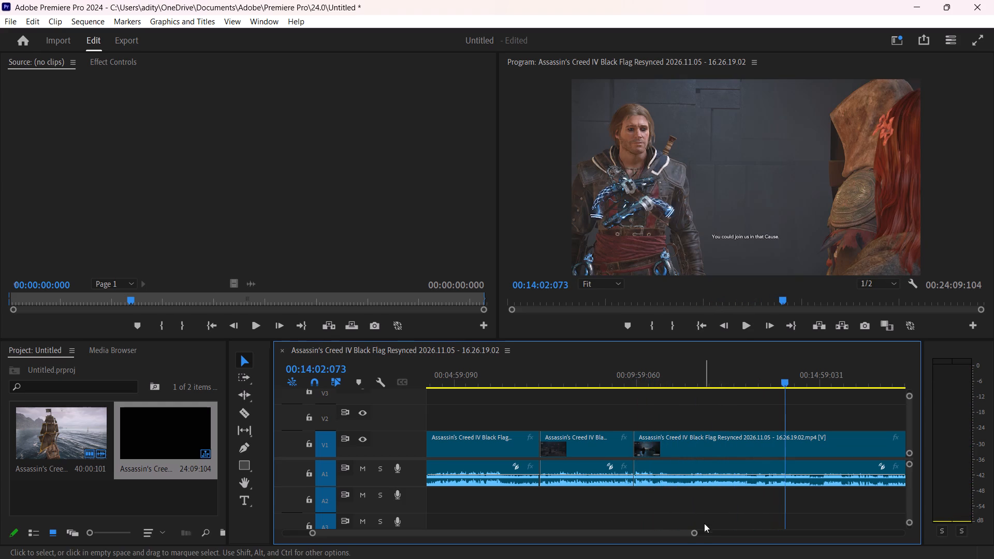
drag(696, 534, 839, 528)
drag(589, 381, 593, 383)
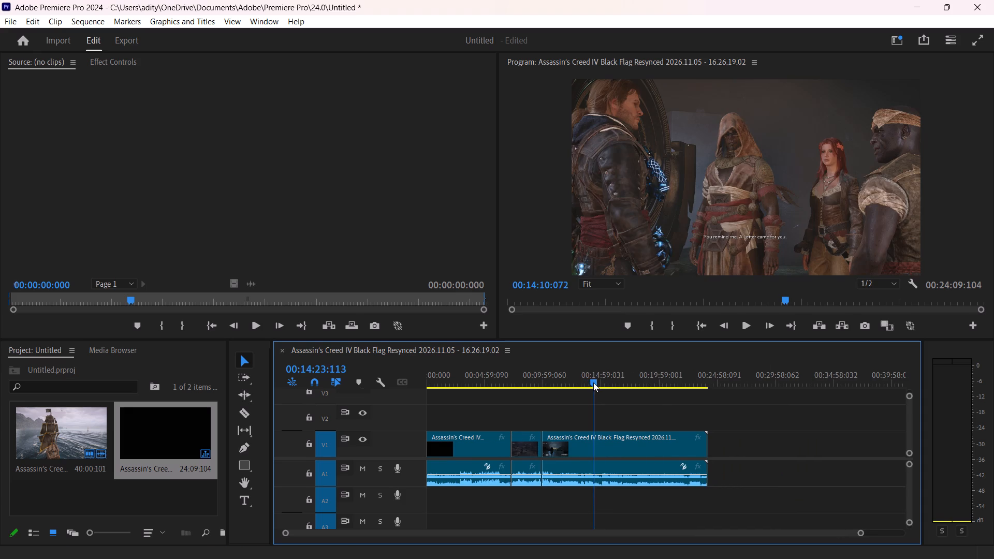
drag(593, 383, 598, 383)
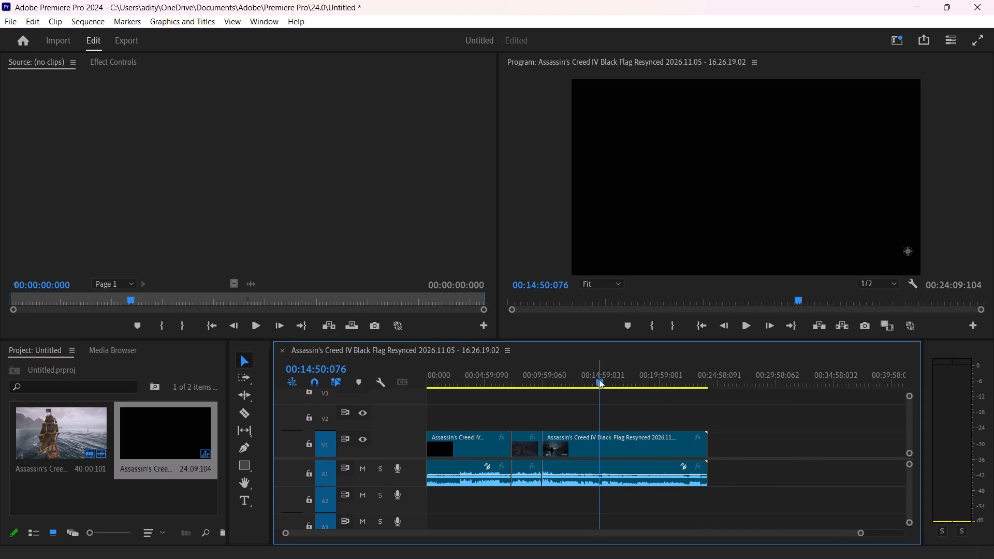
drag(599, 379, 598, 385)
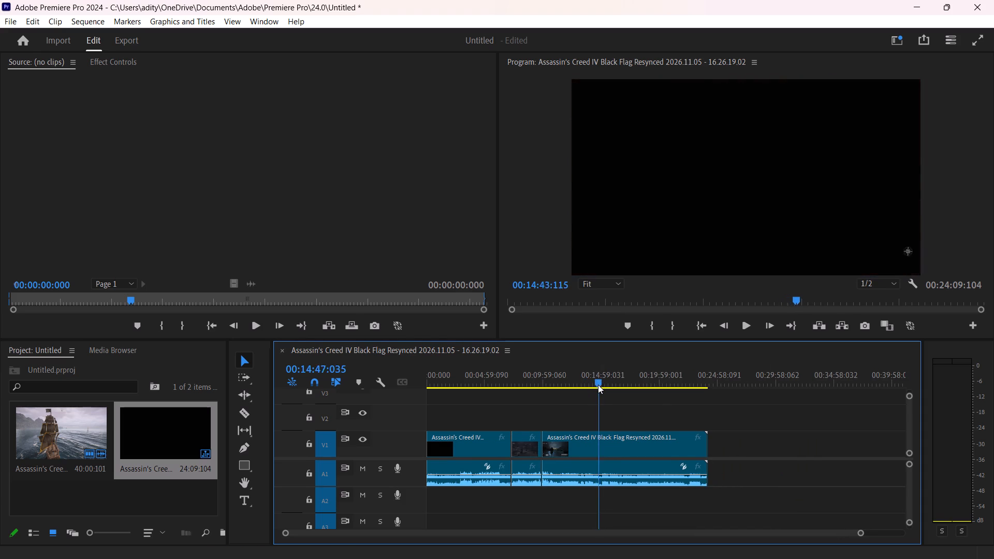
drag(598, 385, 628, 413)
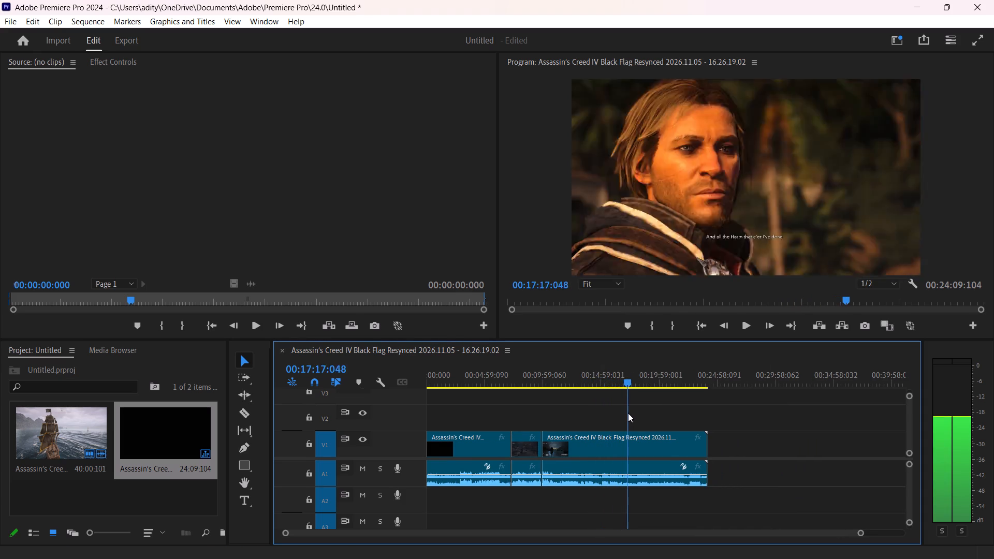
drag(628, 413, 636, 419)
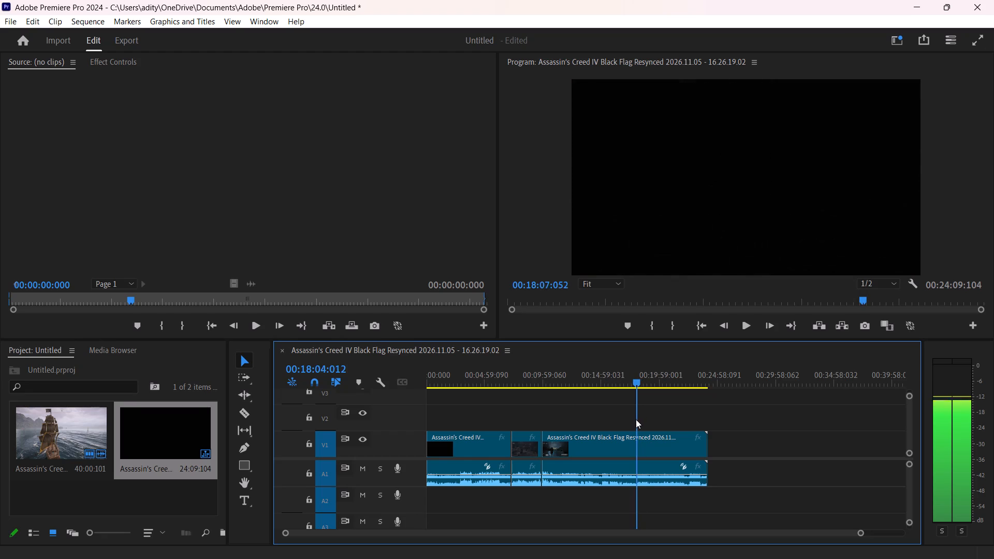
drag(636, 419, 635, 419)
Find the black frame between the dock farewell scene and the credits, and split the clip at 00:18:08:100.
key(space)
drag(860, 535, 724, 524)
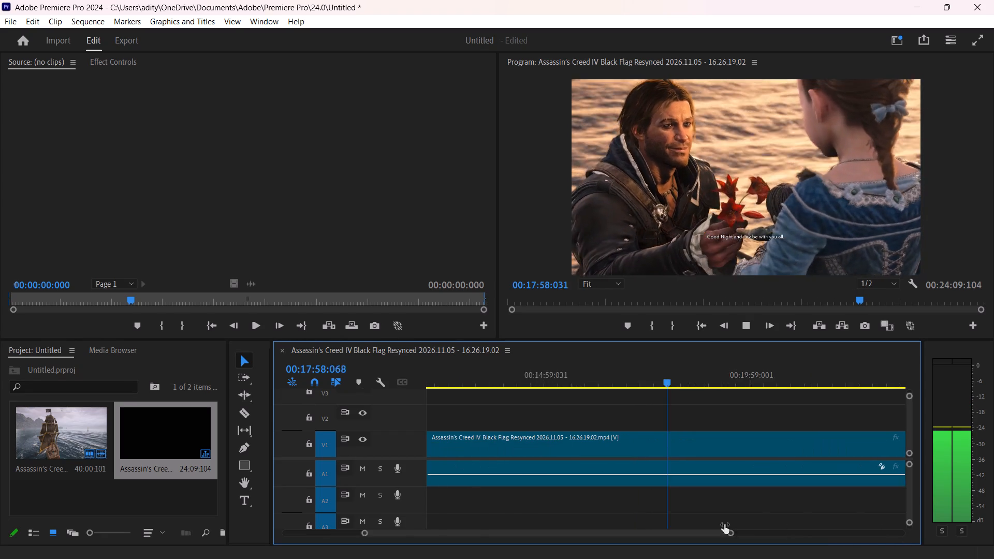
drag(724, 524, 708, 524)
key(space)
drag(669, 382, 680, 387)
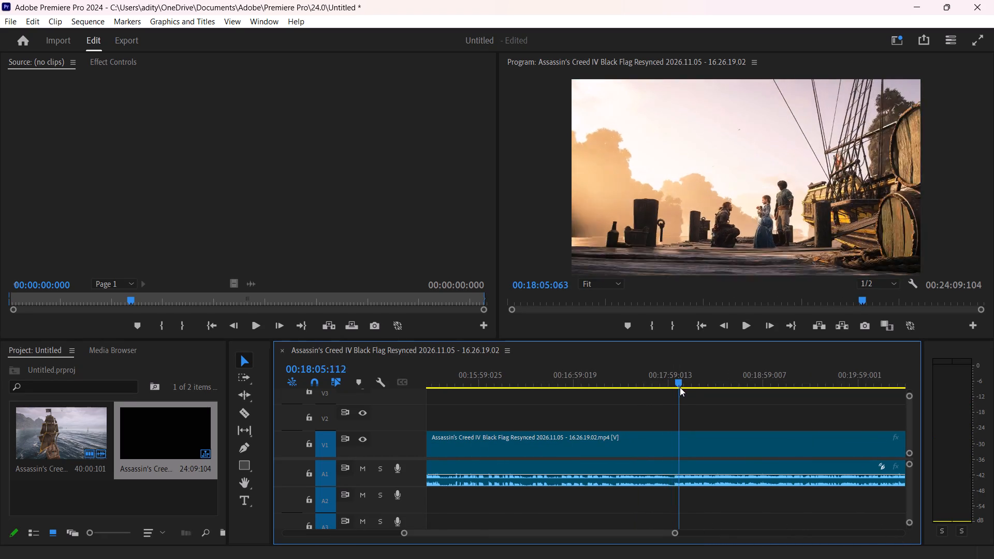
drag(680, 387, 679, 389)
key(space)
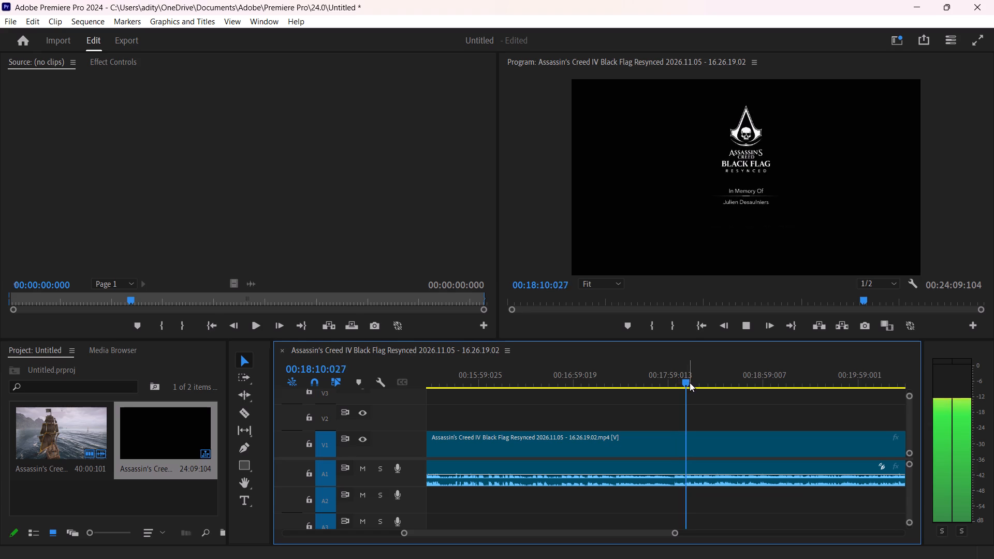
drag(688, 383, 678, 381)
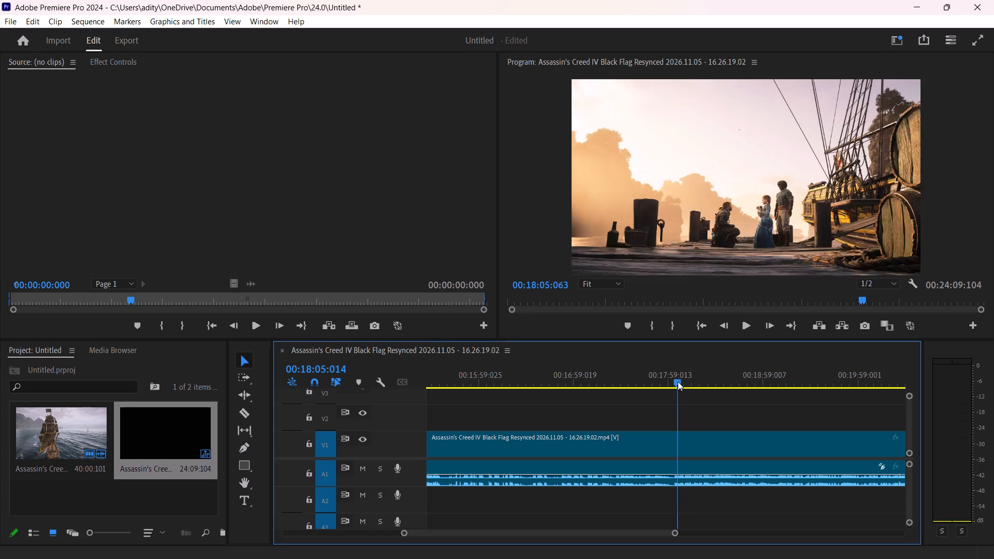
drag(678, 381, 673, 380)
key(space)
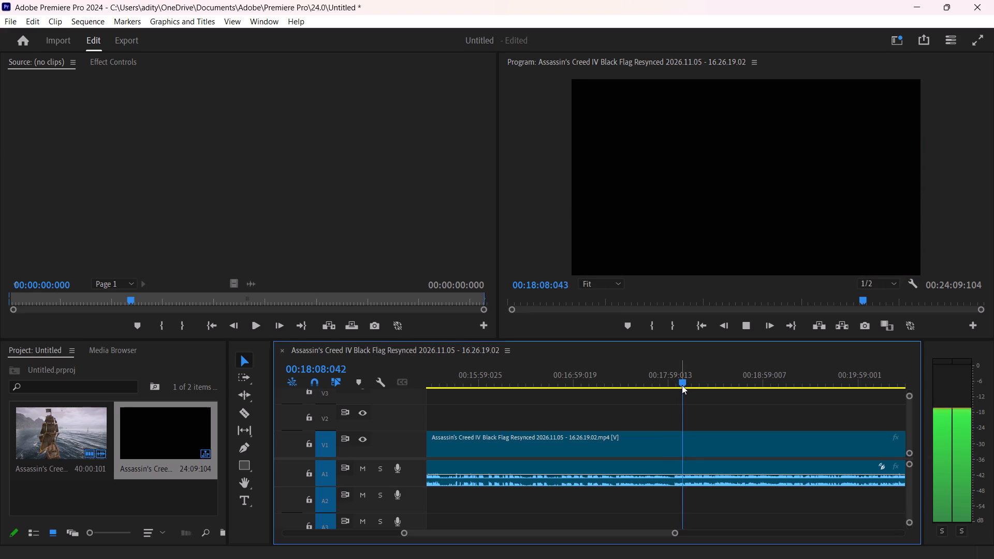
key(space)
key(Right)
key(Right)
key(Right)
key(Right)
key(Right)
key(Right)
key(Right)
key(Right)
key(Right)
key(Right)
key(Right)
key(Right)
key(Right)
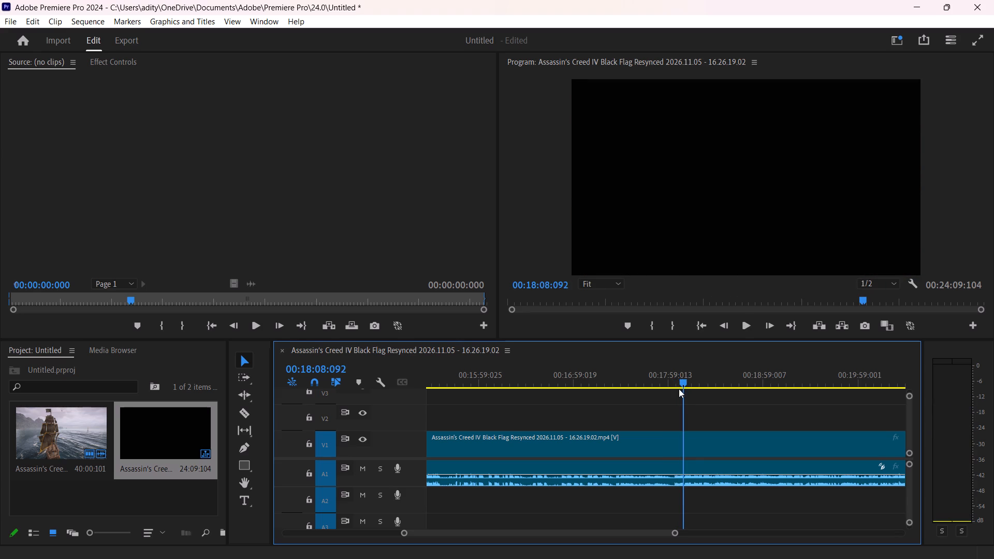
key(Left)
key(Left)
key(Left)
key(Left)
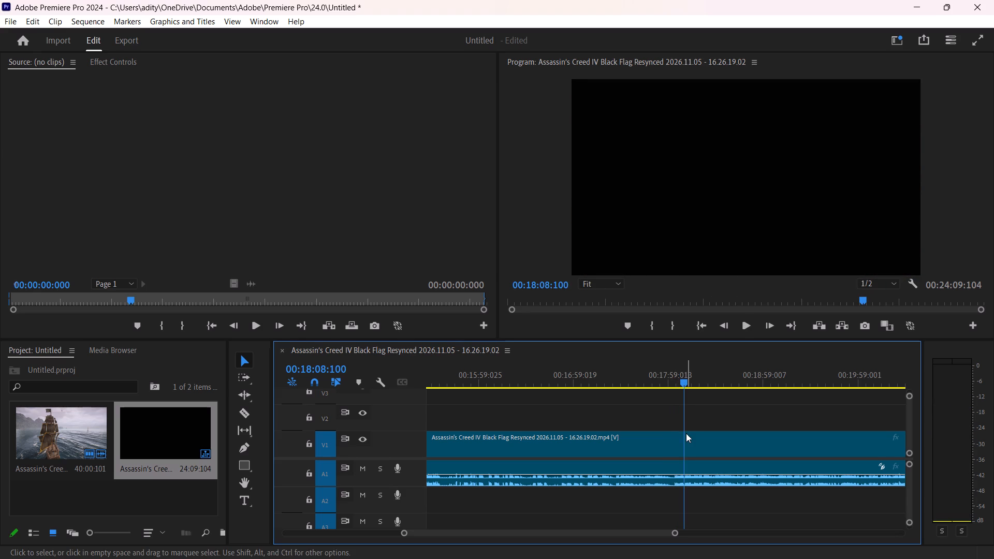
key(c)
click(684, 441)
key(v)
Find the black frame where the credits end, before the theatre scene, and split the clip at 00:22:07:020.
drag(674, 536, 725, 533)
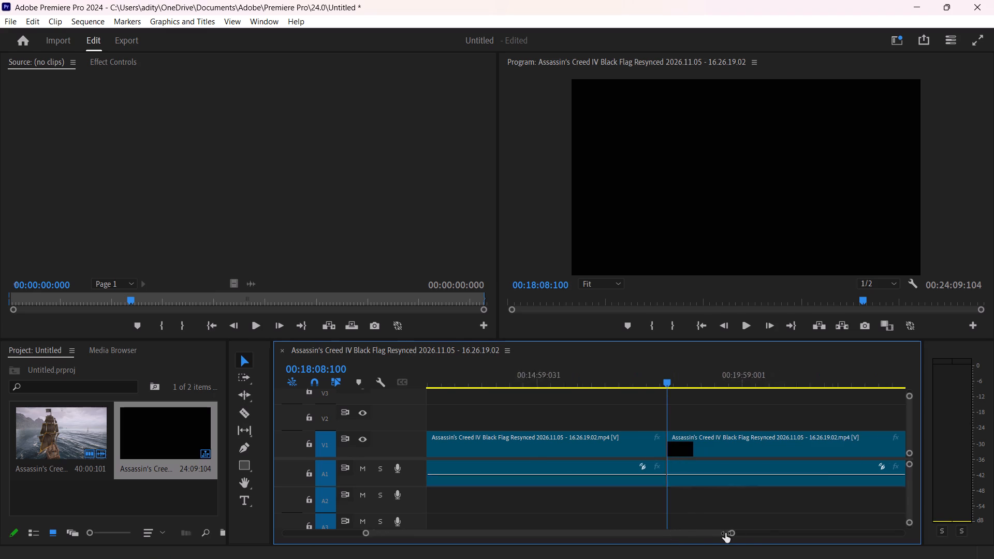
drag(725, 533, 750, 532)
drag(668, 386, 749, 414)
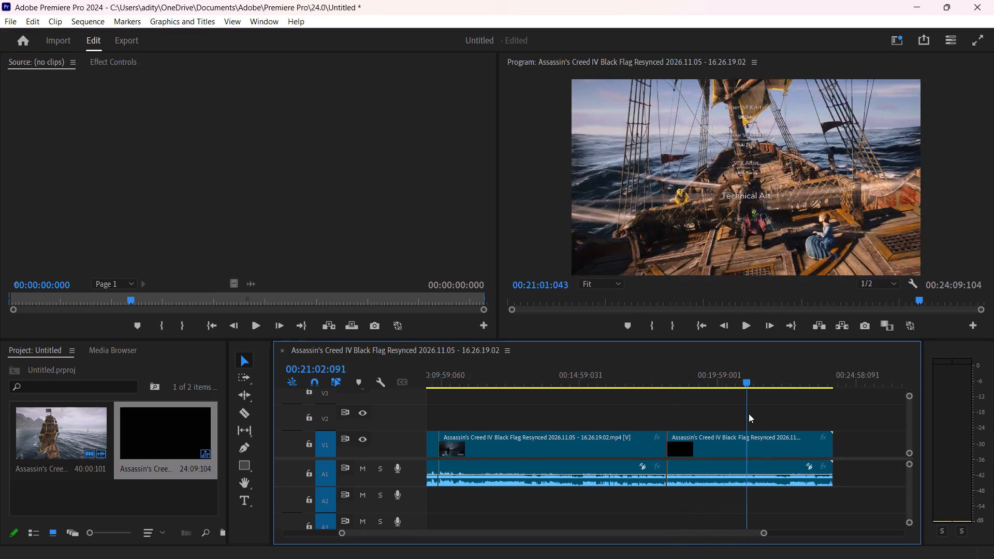
drag(749, 414, 775, 423)
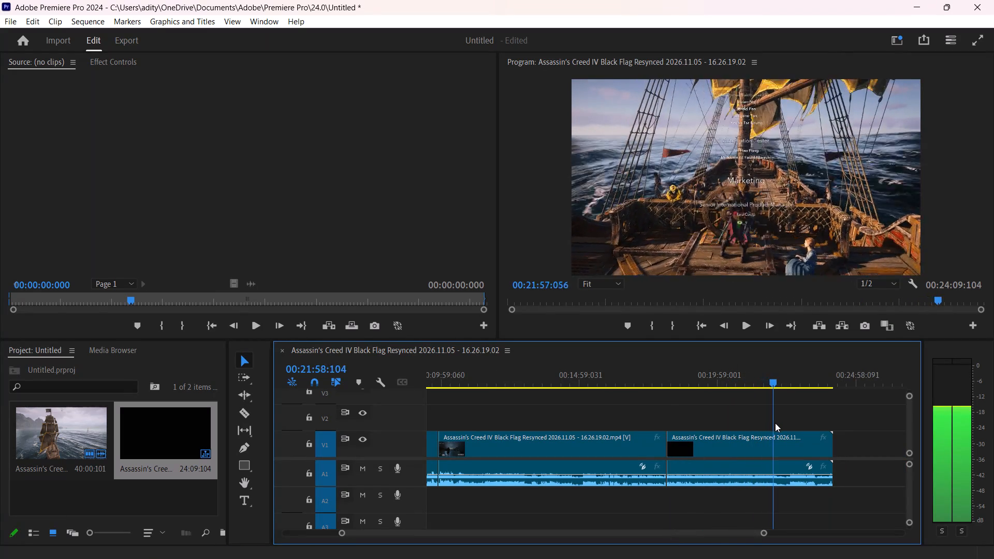
drag(775, 423, 778, 424)
click(778, 424)
key(space)
drag(766, 535, 722, 532)
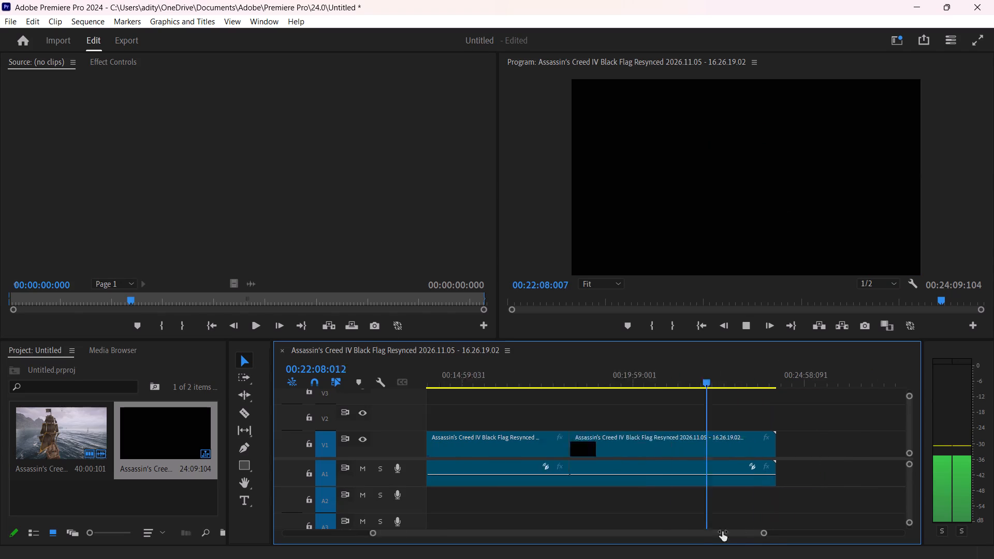
drag(722, 532, 690, 531)
key(space)
drag(668, 384, 661, 390)
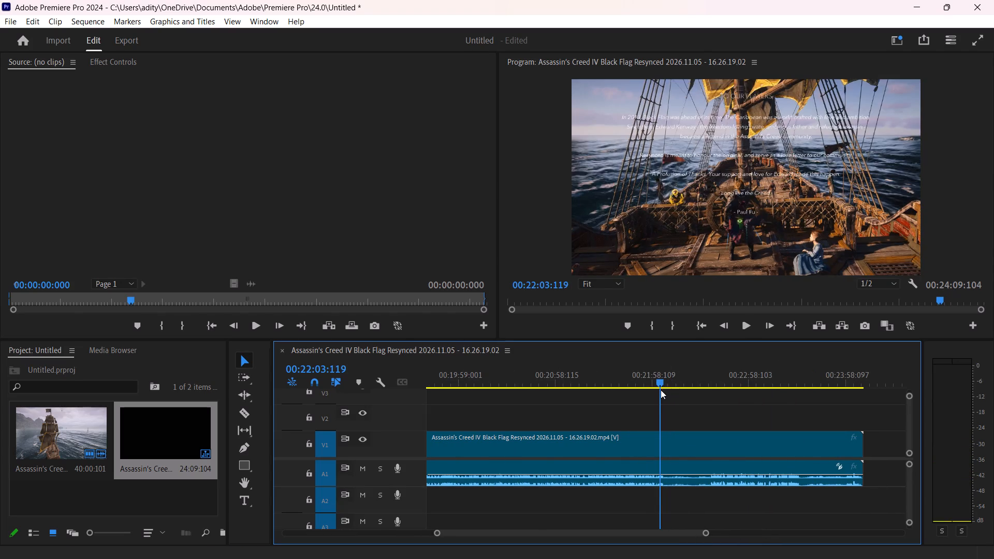
drag(661, 390, 664, 391)
key(space)
key(space)
key(space)
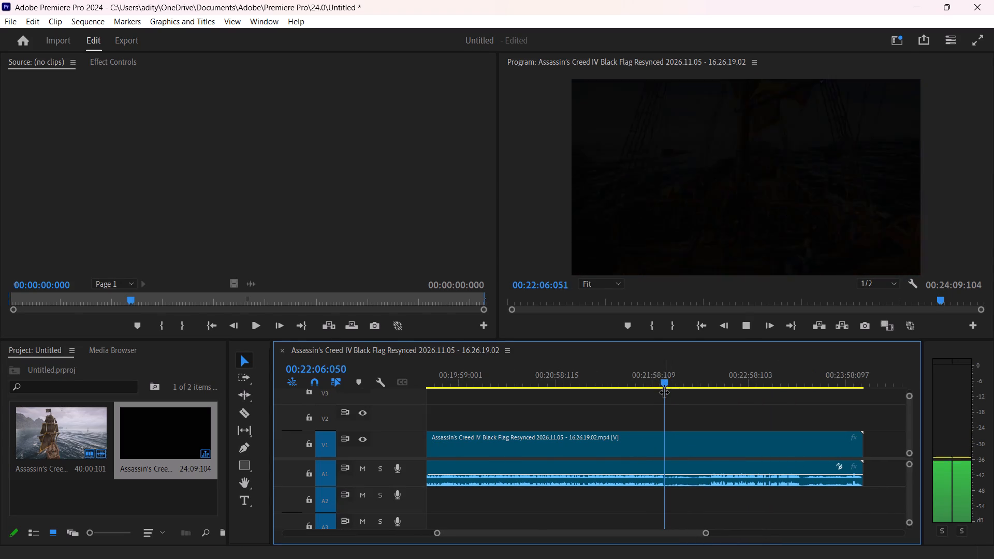
key(space)
key(Left)
key(Left)
key(Left)
key(Left)
key(Left)
key(Left)
key(Left)
key(Left)
key(Left)
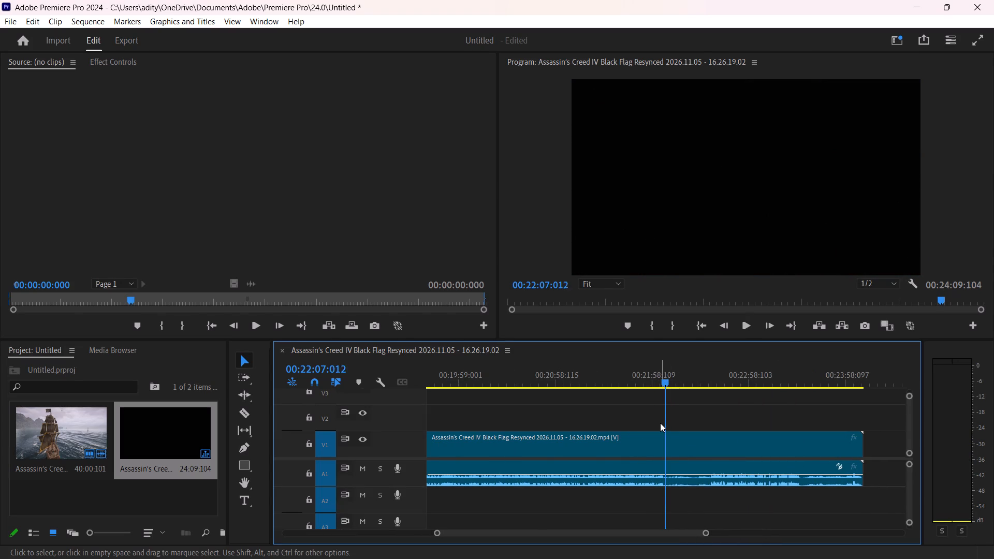
key(Left)
key(Right)
key(Right)
key(Right)
key(Right)
key(Right)
key(Right)
key(Right)
key(Right)
key(Right)
key(Right)
key(Right)
key(Right)
key(Right)
key(Right)
key(Right)
key(Right)
key(Right)
key(Right)
key(Left)
key(Left)
key(Left)
key(Left)
key(Left)
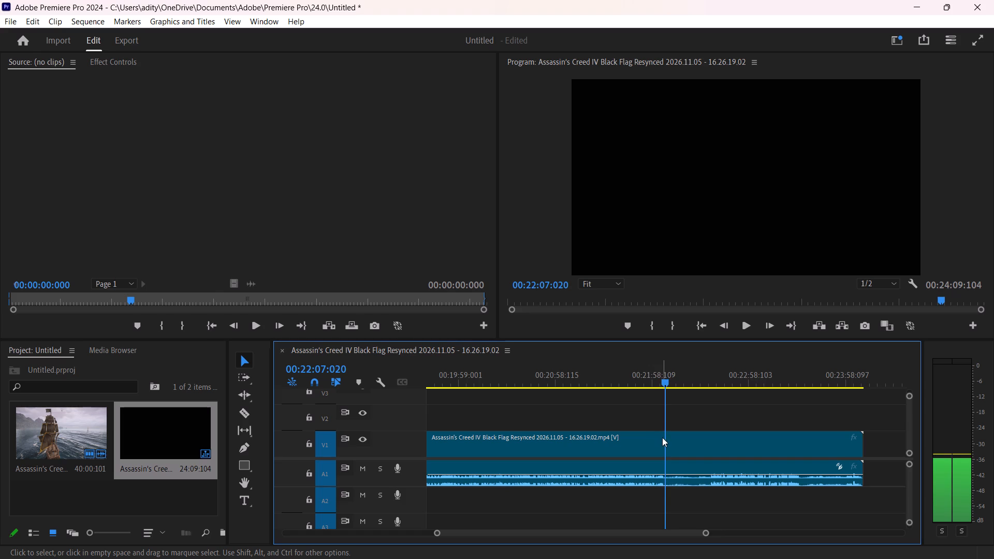
key(c)
click(666, 442)
key(v)
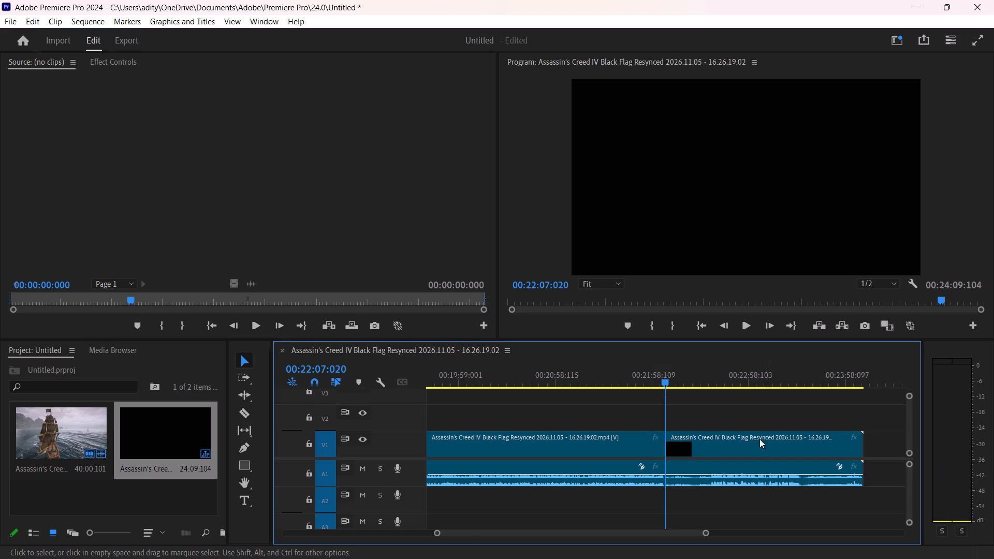
Skim the post-credits scene from 00:22:07 to about 00:23:11.
drag(665, 386, 730, 404)
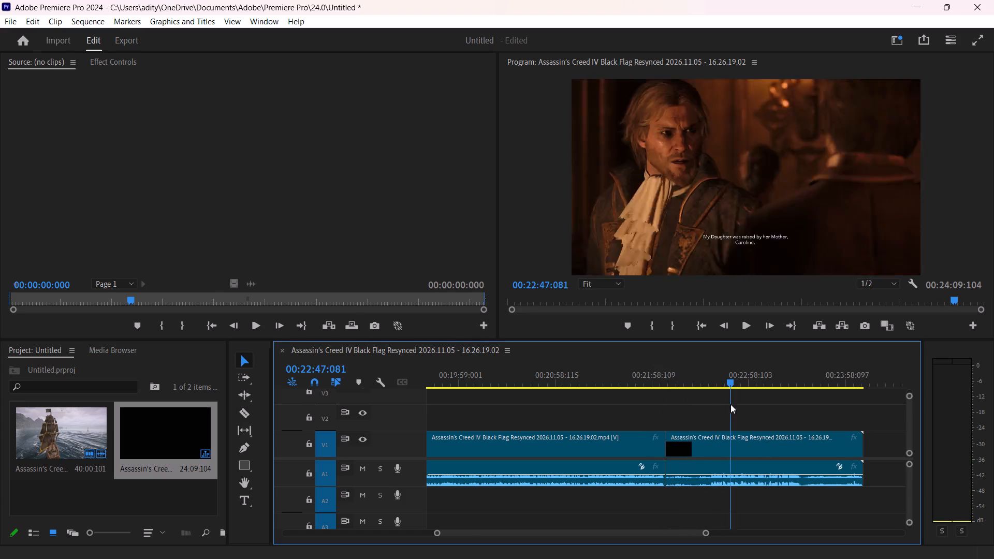
drag(730, 404, 769, 413)
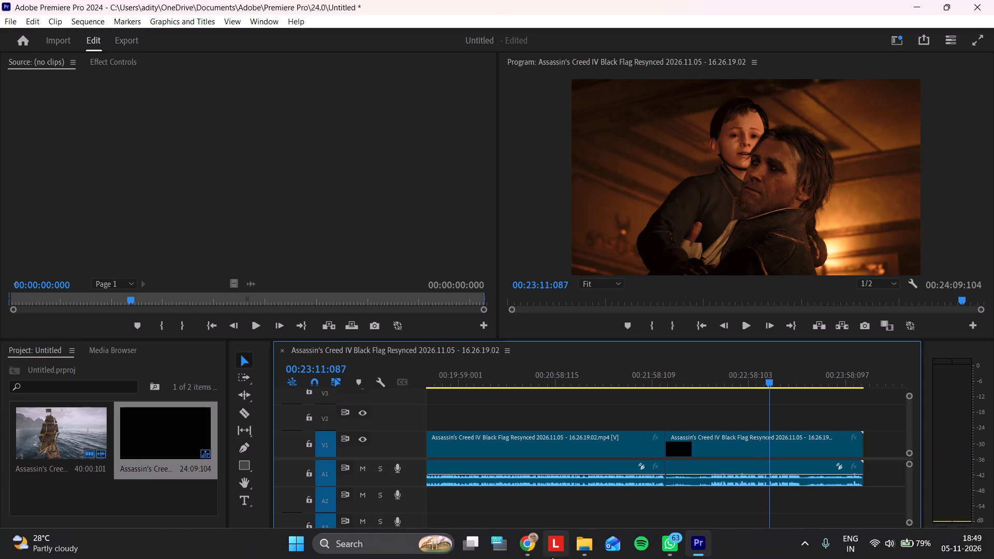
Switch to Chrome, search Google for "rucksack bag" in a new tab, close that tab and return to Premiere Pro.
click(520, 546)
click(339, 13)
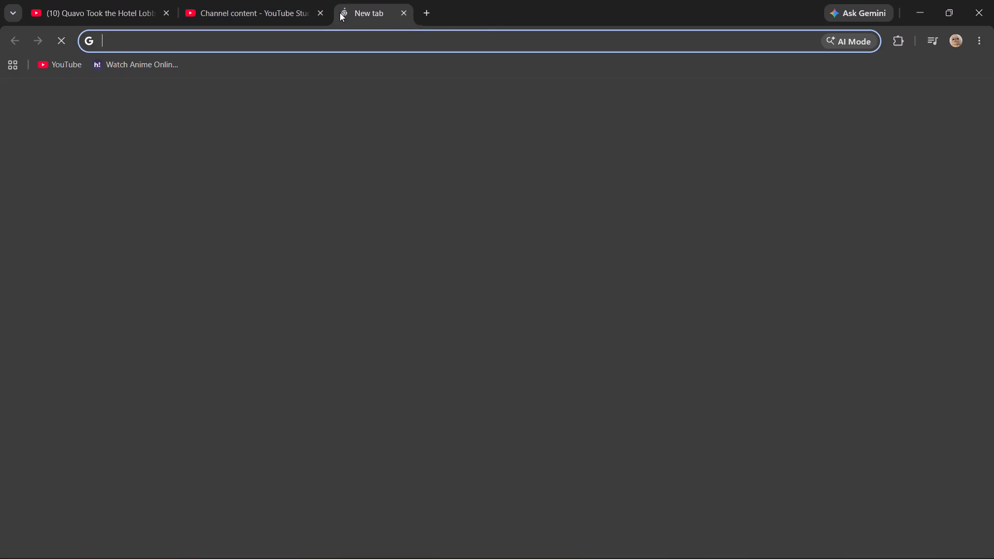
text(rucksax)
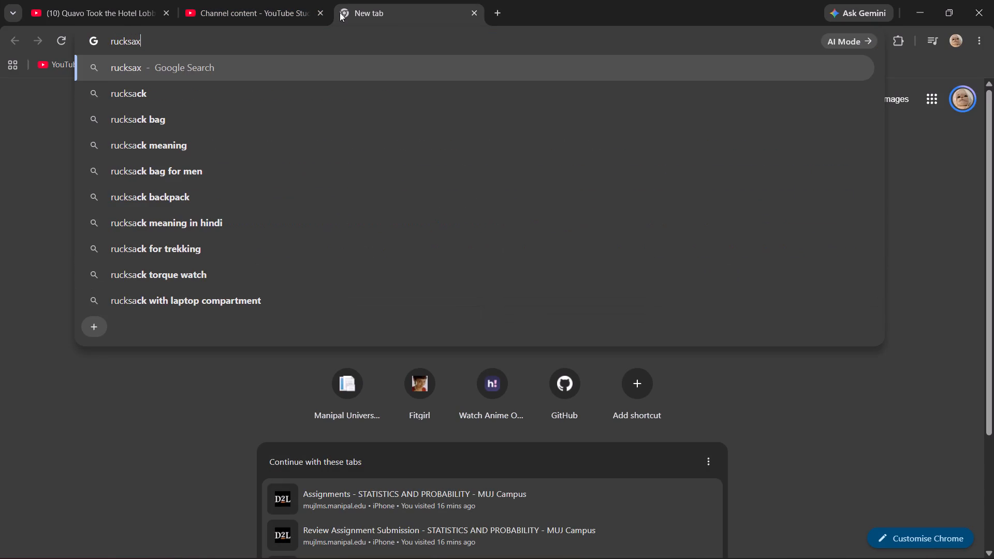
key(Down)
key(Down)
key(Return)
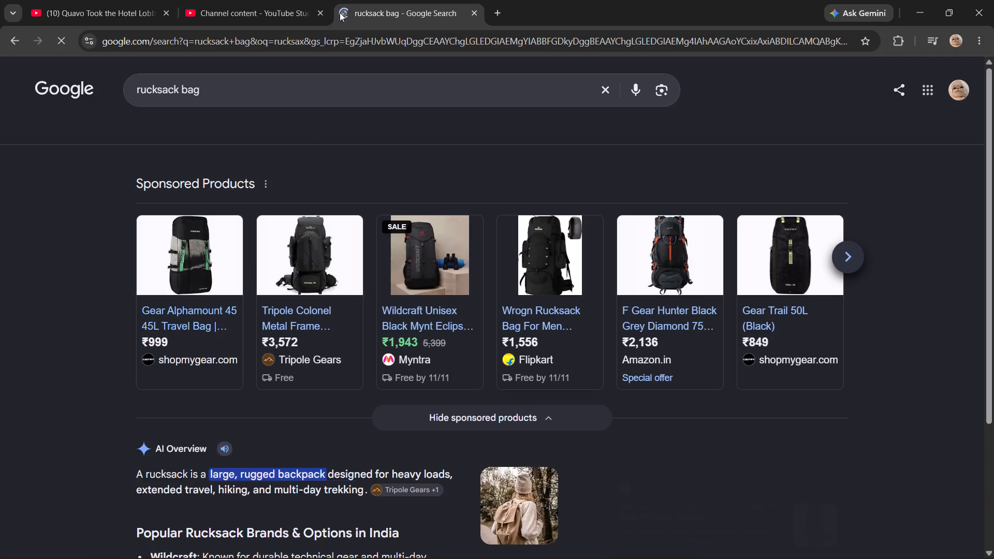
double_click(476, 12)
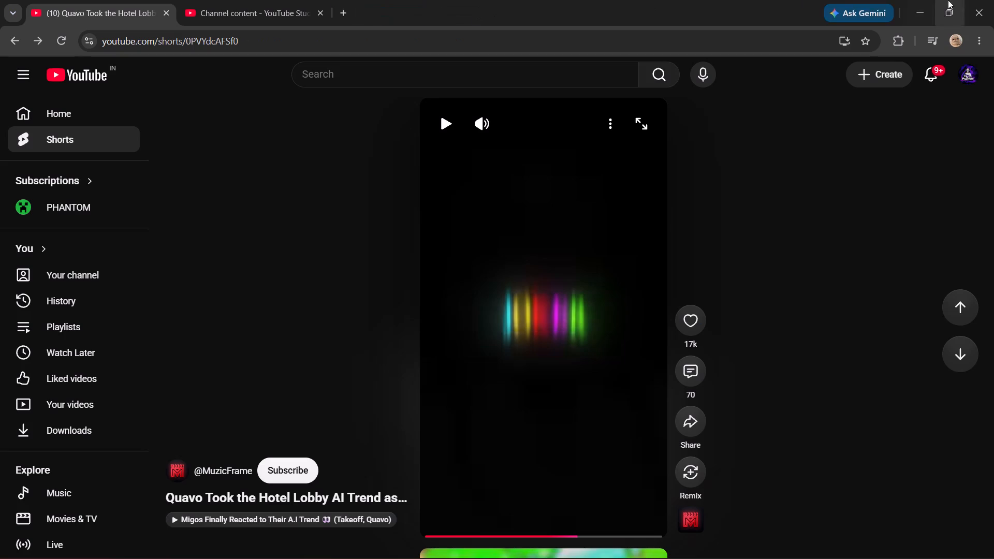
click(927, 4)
Find the black frame after the post-credits scene and trim the last clip's end back to 00:23:31:000.
scroll(824, 220, up, 1)
key(space)
drag(770, 383, 772, 383)
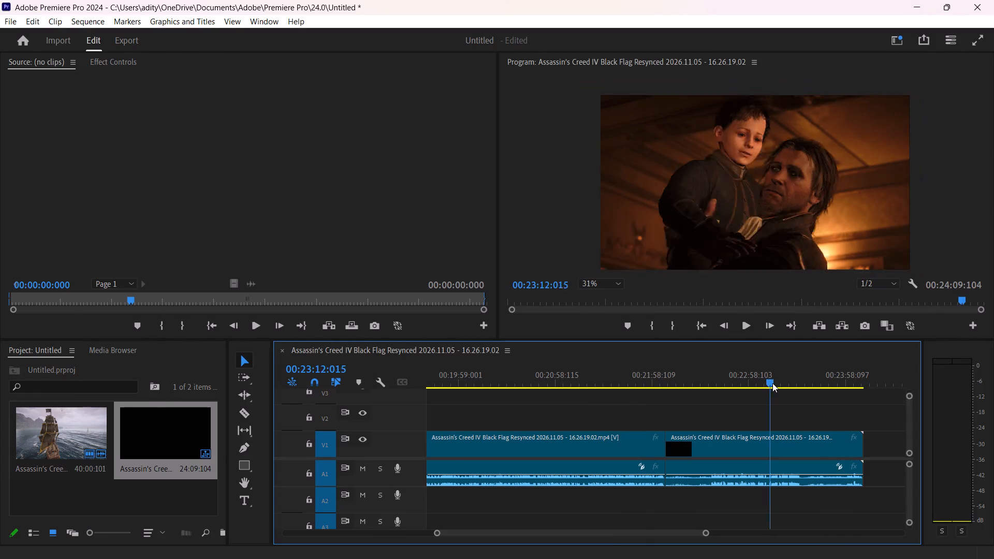
drag(772, 383, 803, 390)
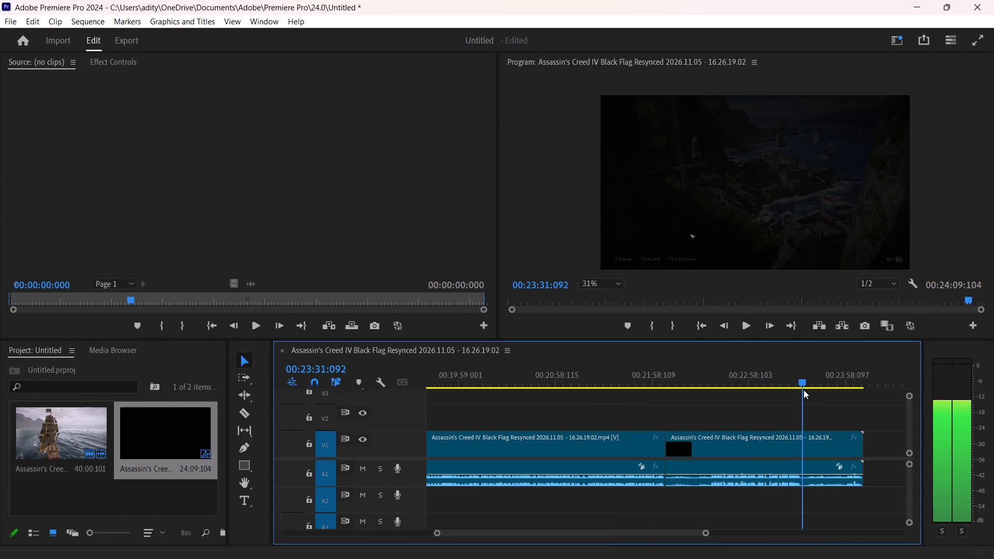
drag(803, 390, 800, 390)
key(space)
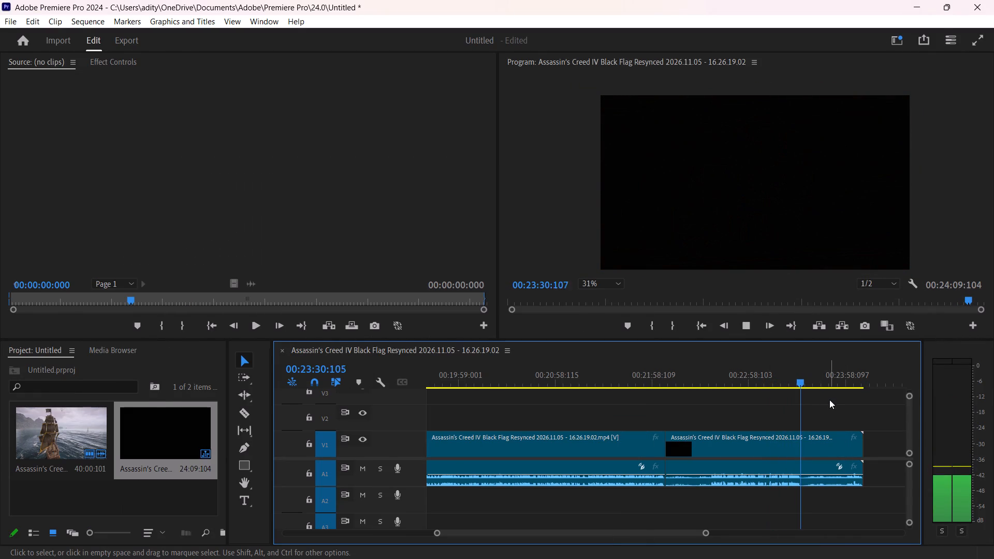
key(space)
key(Left)
drag(864, 446, 804, 447)
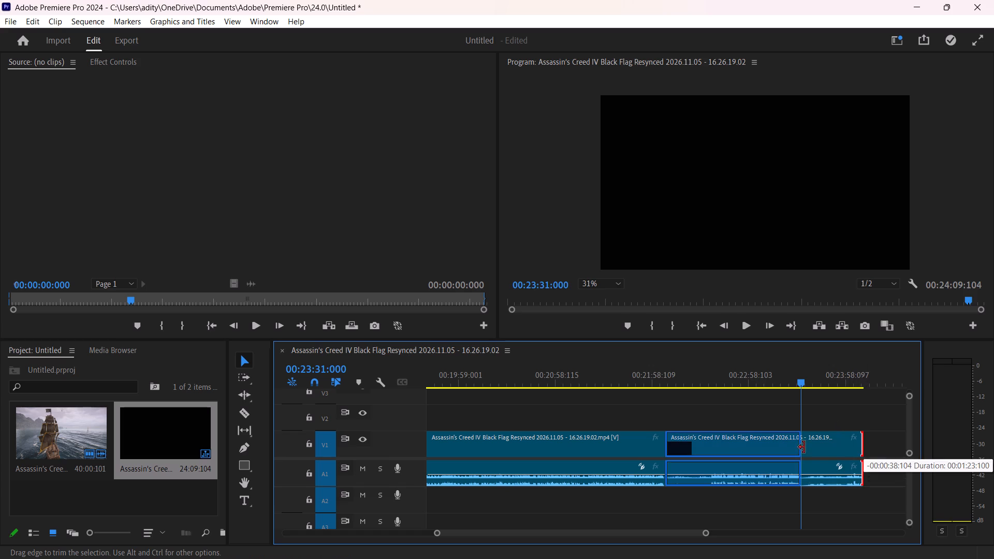
drag(804, 447, 802, 447)
Ripple delete the credits segment between the cuts at 00:18:08:100 and 00:22:07:020.
drag(706, 533, 796, 524)
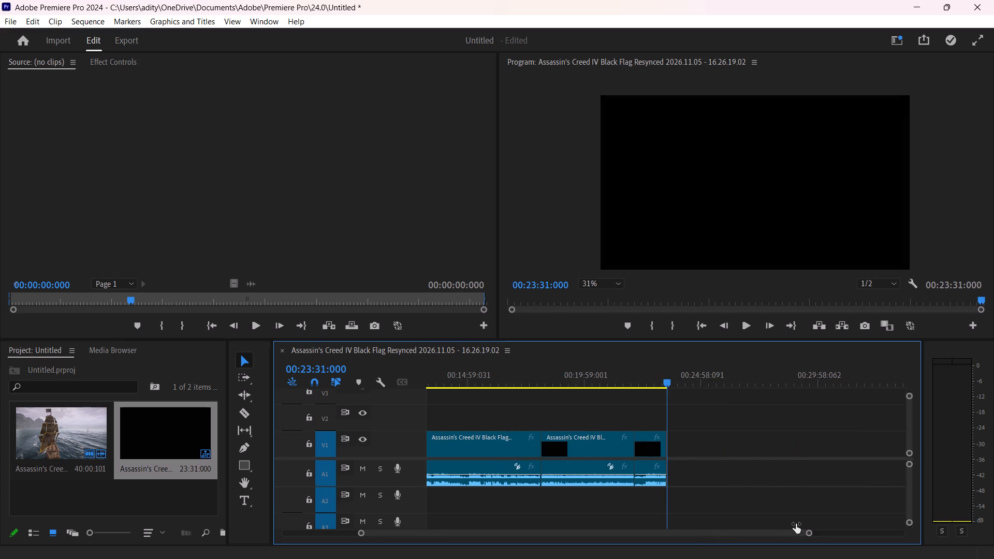
drag(796, 524, 796, 523)
drag(666, 381, 630, 403)
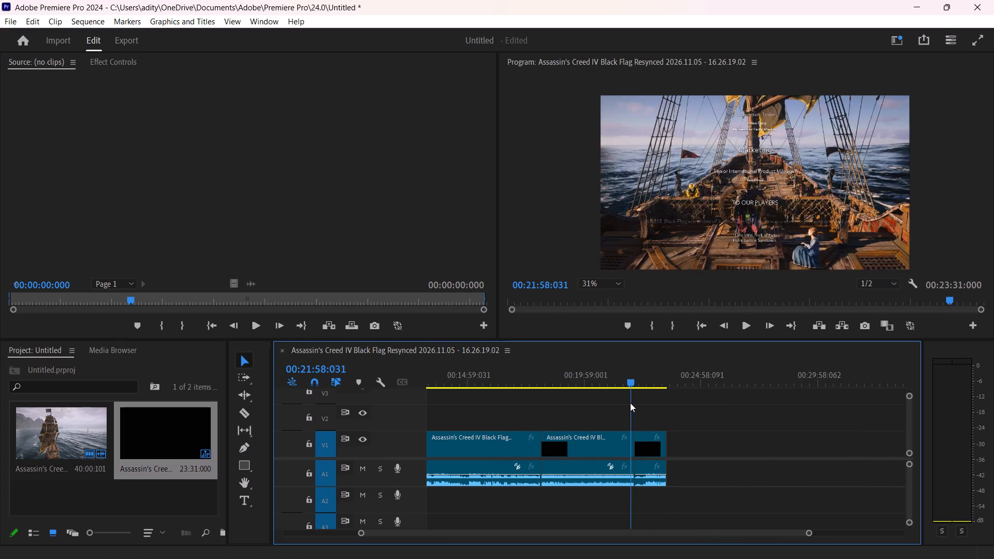
drag(630, 403, 546, 419)
right_click(583, 450)
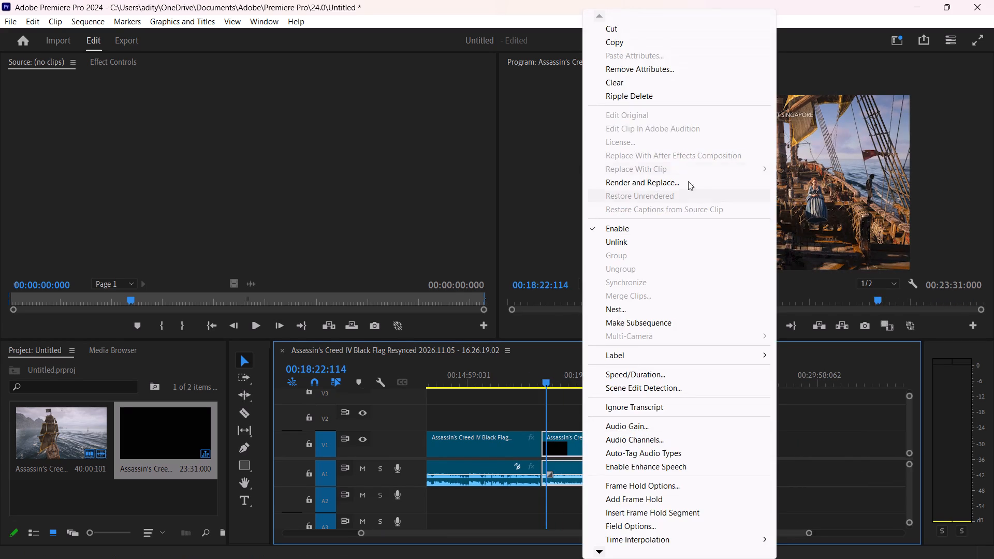
click(672, 93)
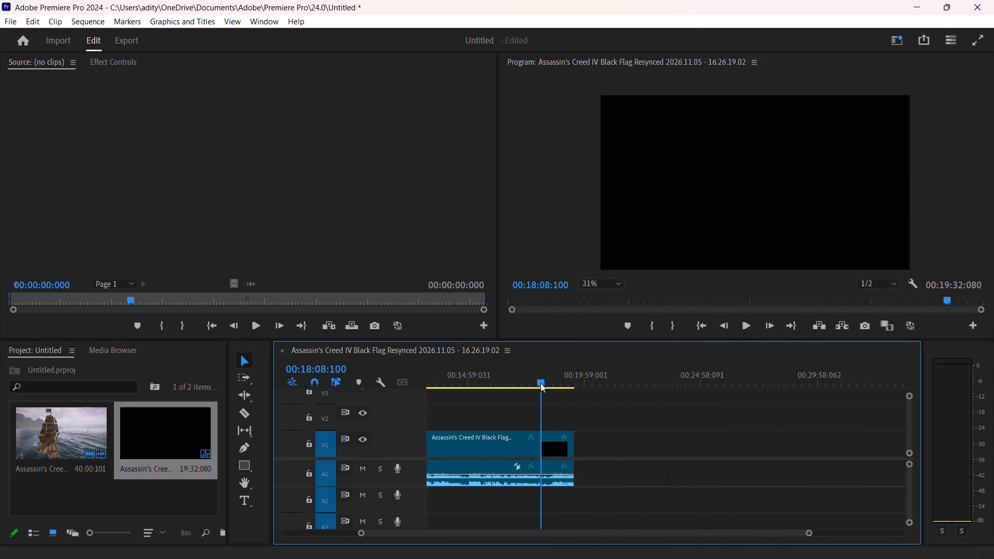
Play across the cut at 00:18:08:100 to check how the dock scene joins the post-credits scene.
click(540, 383)
key(space)
click(812, 529)
drag(809, 532, 638, 528)
click(638, 528)
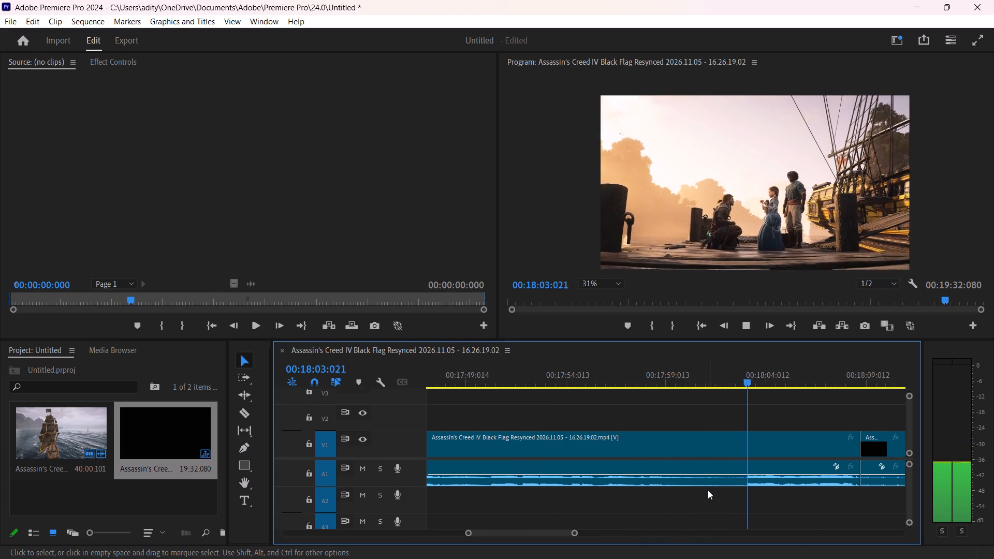
drag(573, 534, 581, 534)
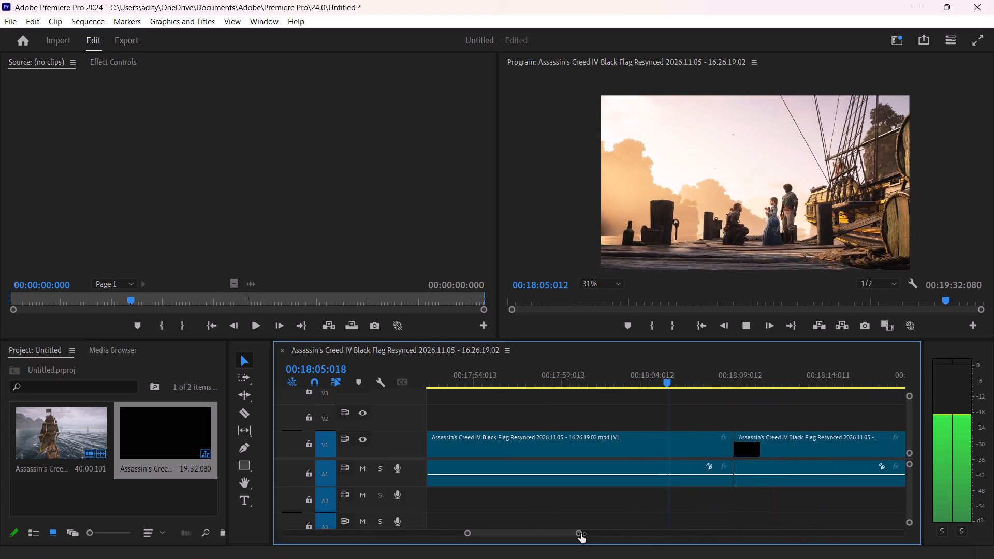
drag(581, 534, 612, 527)
click(612, 527)
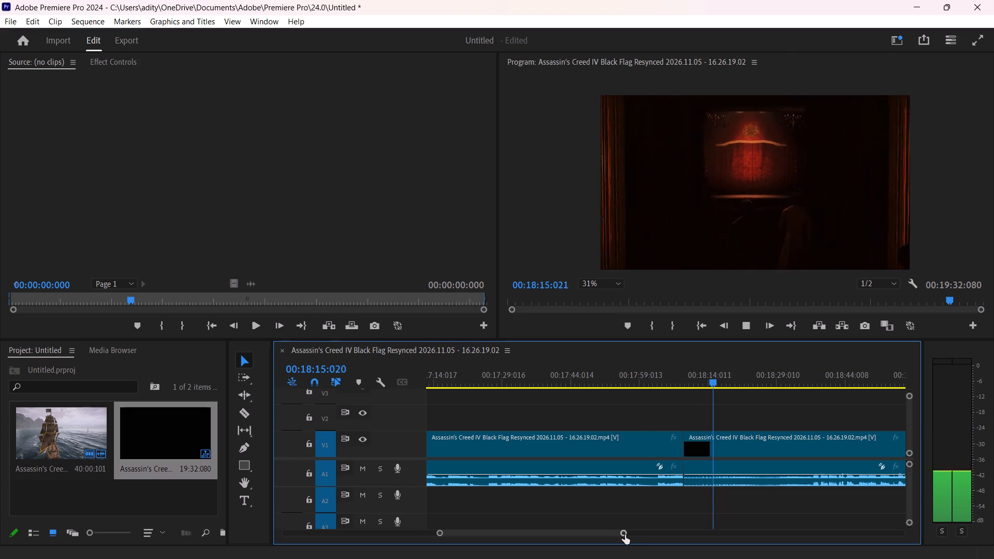
drag(624, 533, 596, 539)
Review the end of the dock scene between 00:17:57 and 00:18:06, listening to the audio before the cut.
drag(685, 380, 547, 413)
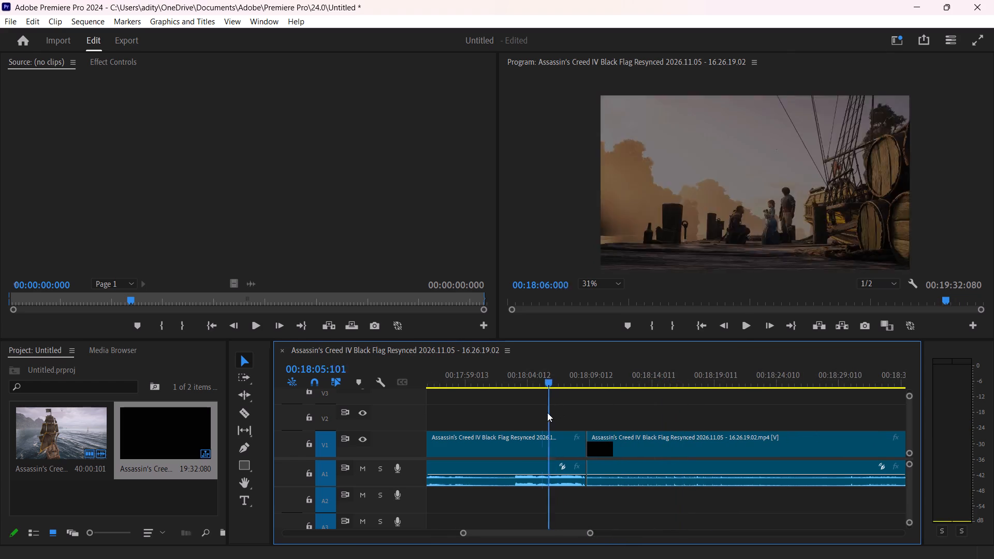
drag(547, 413, 503, 414)
key(space)
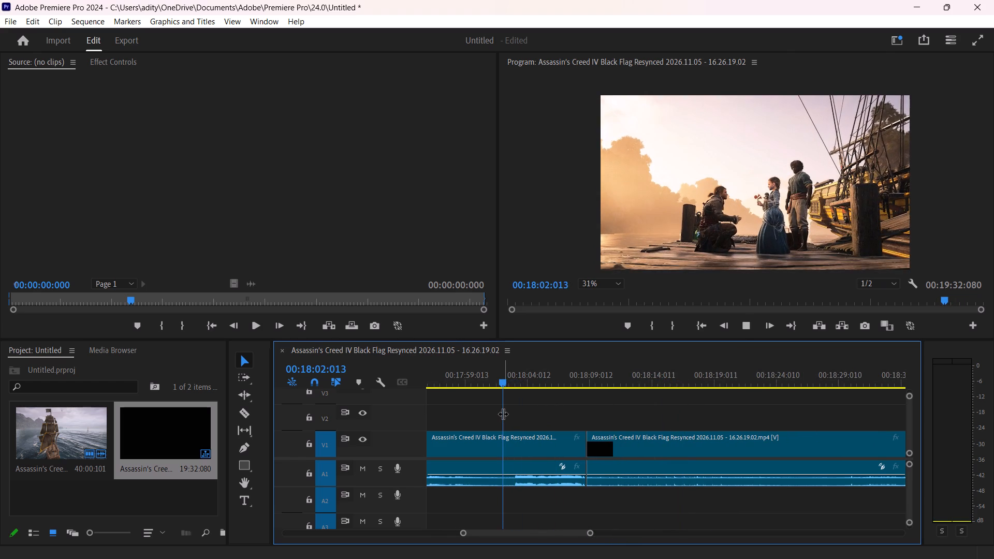
key(space)
drag(513, 382, 503, 387)
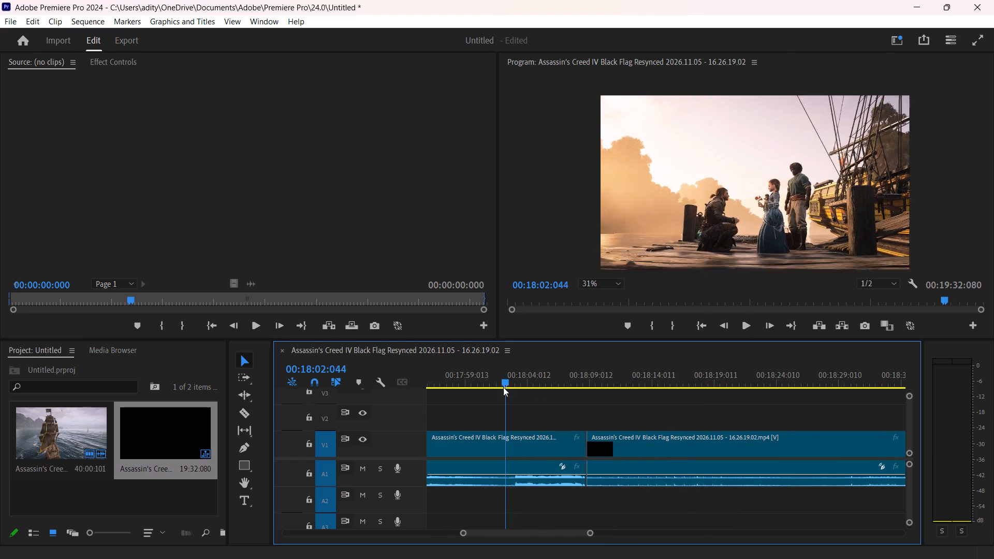
drag(503, 387, 448, 404)
click(448, 404)
drag(463, 533, 462, 533)
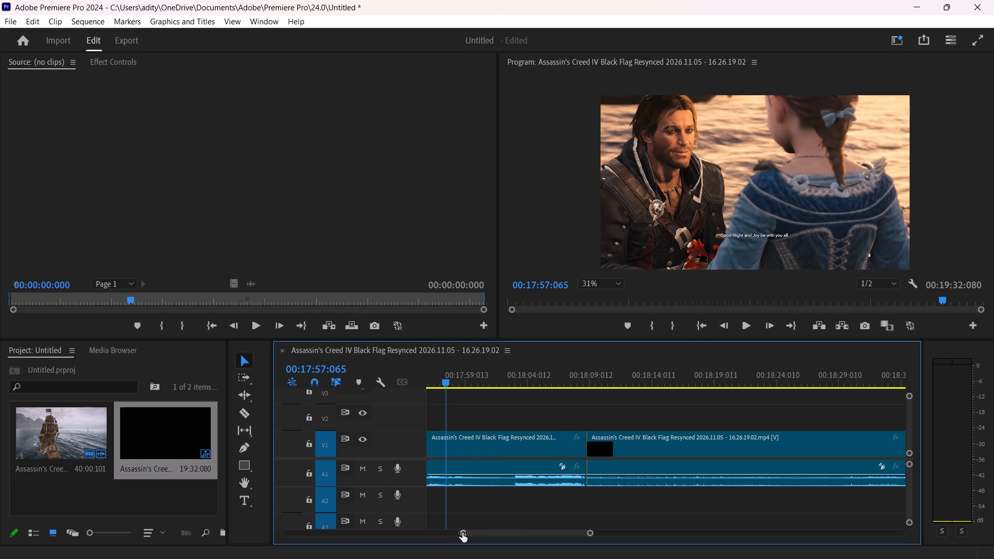
drag(462, 533, 458, 532)
click(458, 532)
key(space)
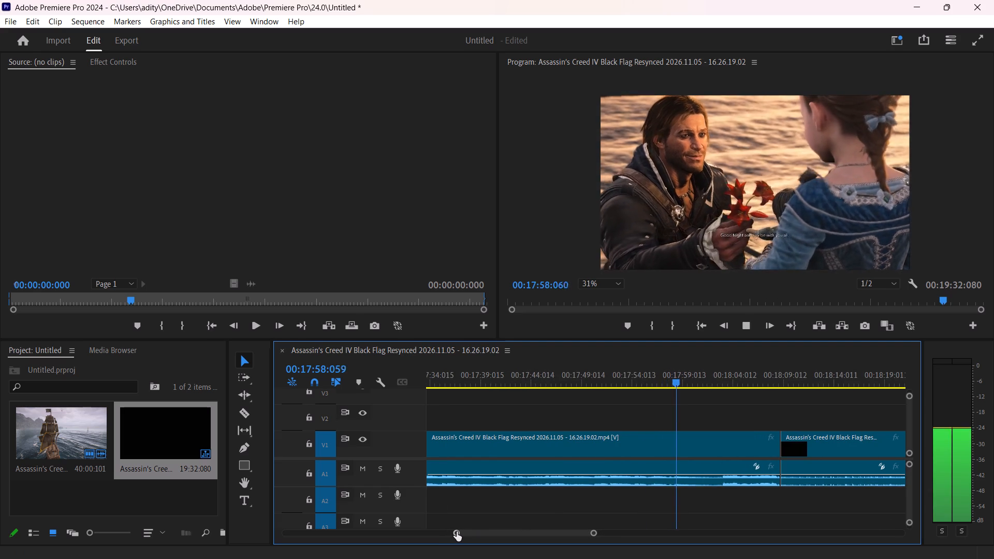
key(space)
key(space)
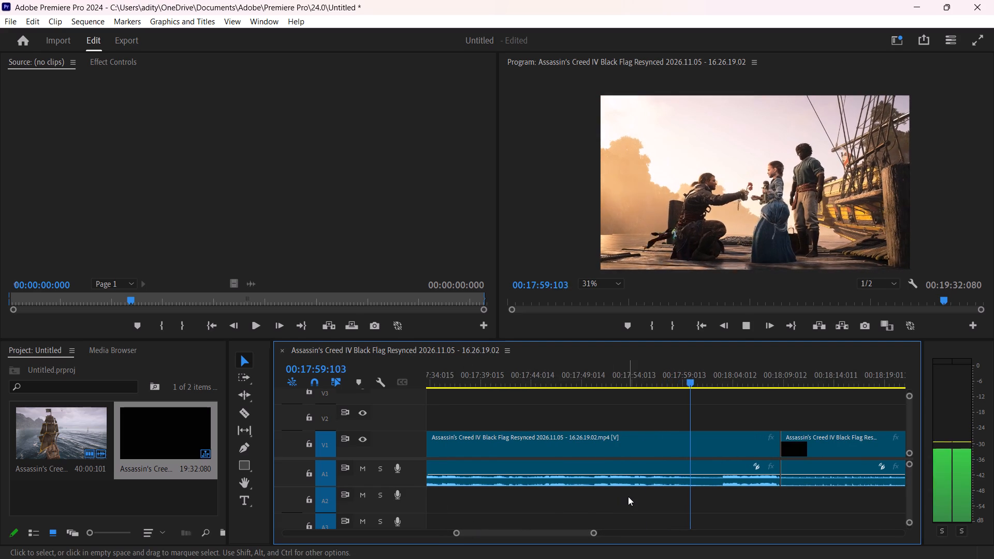
key(space)
key(space)
key(space)
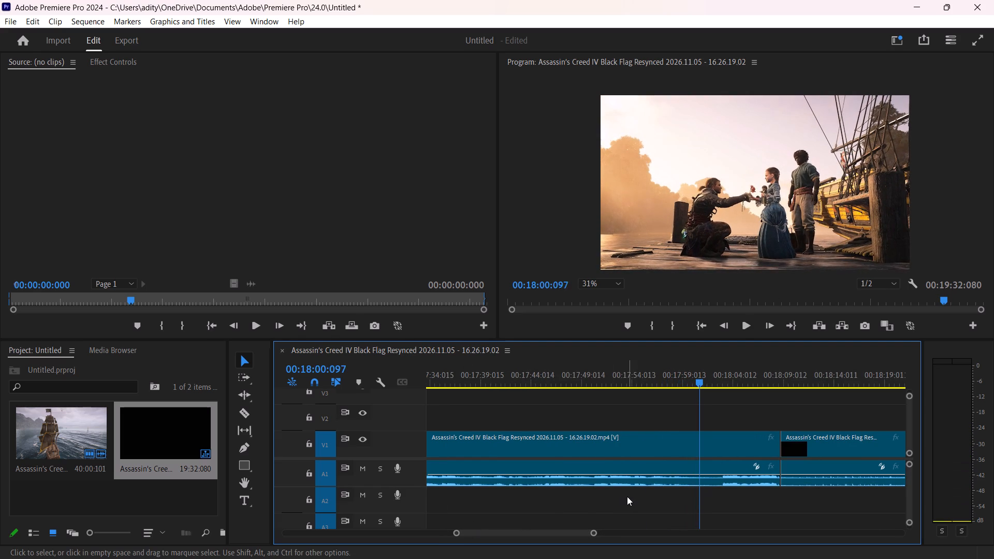
Replay the "Good Night and Joy be with you all" line repeatedly to find where it ends, stopping at 00:17:59:030.
key(Left)
key(Left)
key(Left)
key(Left)
key(Left)
key(Left)
key(Left)
key(Left)
key(Left)
key(Left)
key(Left)
key(Left)
key(Left)
key(Left)
key(Left)
key(Left)
key(Left)
key(Left)
key(Left)
key(Left)
drag(694, 383, 693, 383)
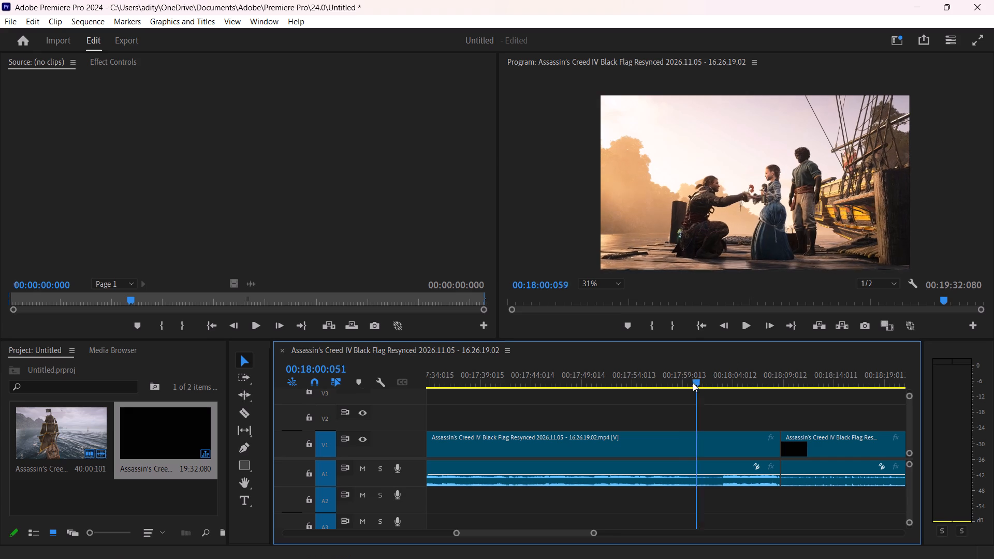
drag(693, 383, 683, 381)
key(space)
drag(690, 381, 671, 377)
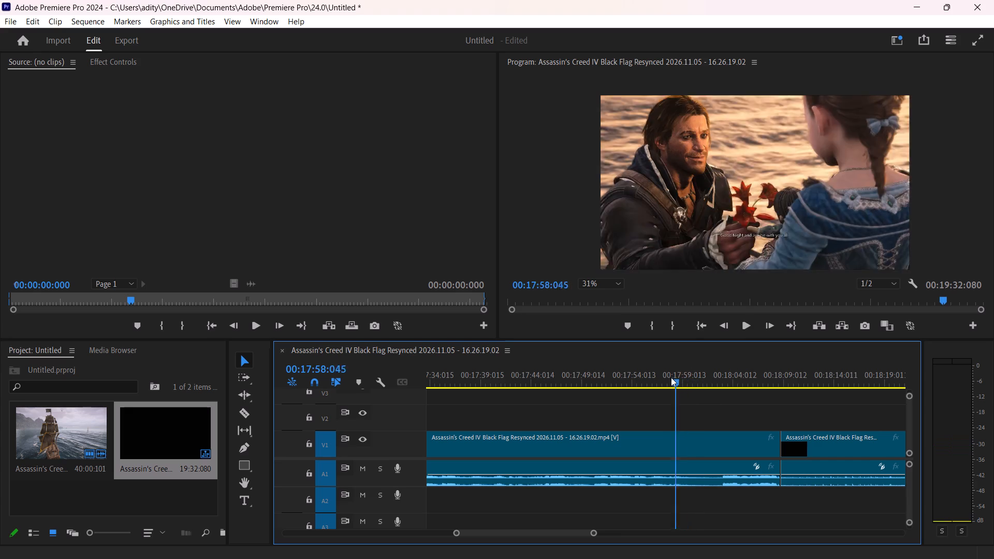
drag(671, 377, 667, 375)
key(space)
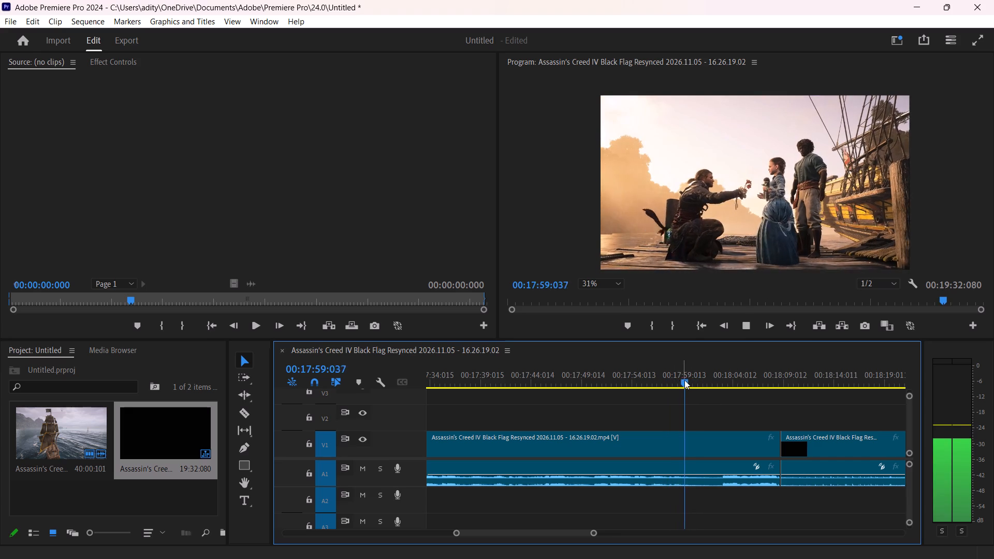
key(space)
drag(687, 381, 676, 383)
key(space)
key(space)
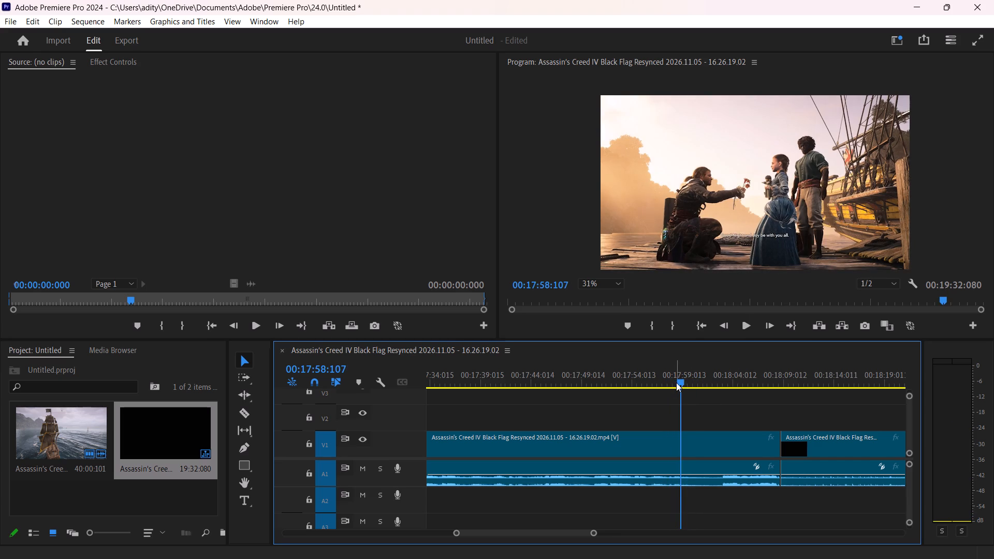
drag(680, 385, 663, 382)
key(space)
key(space)
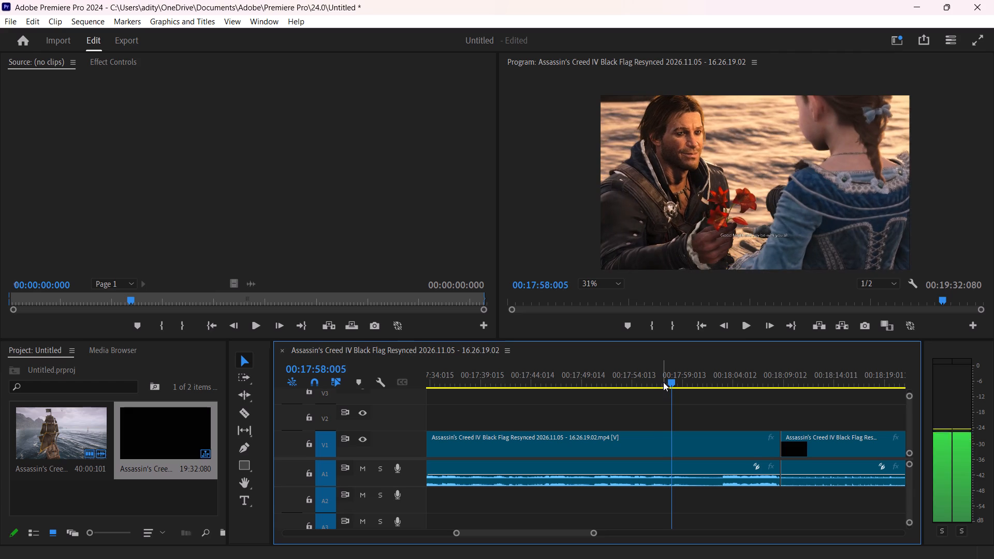
key(space)
drag(677, 384, 673, 390)
key(space)
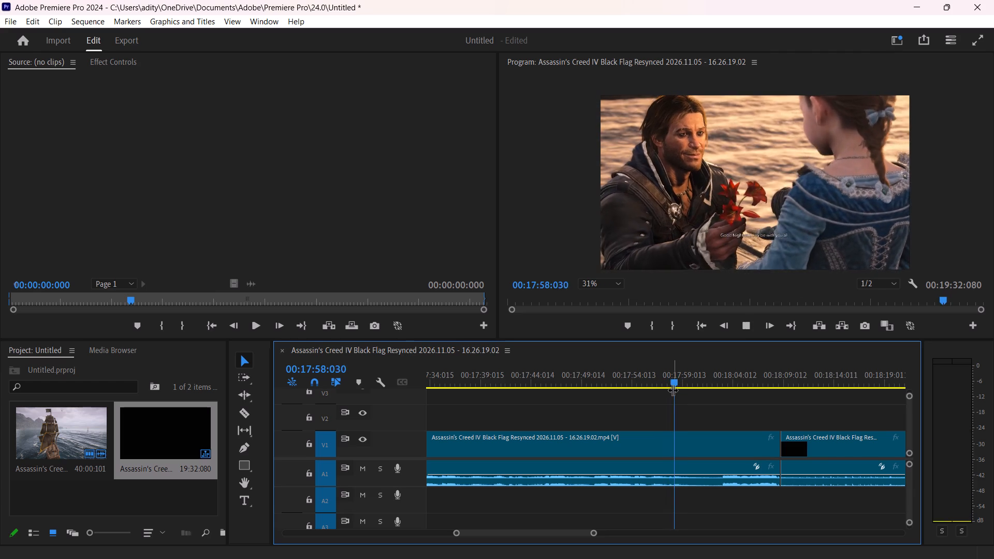
key(space)
key(space)
key(space)
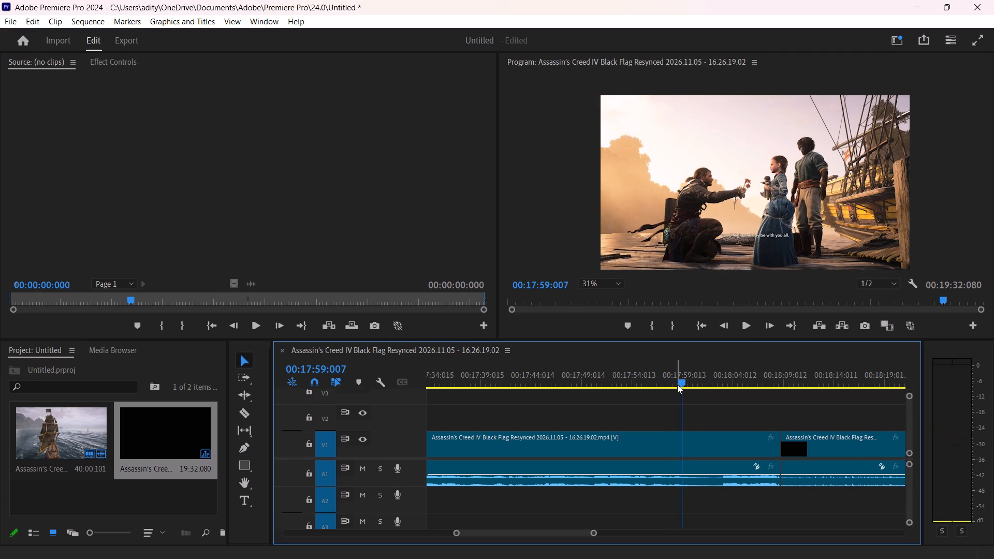
key(space)
key(space)
Unlink the video and audio of the dock-scene clip that ends at 00:18:08:100.
key(c)
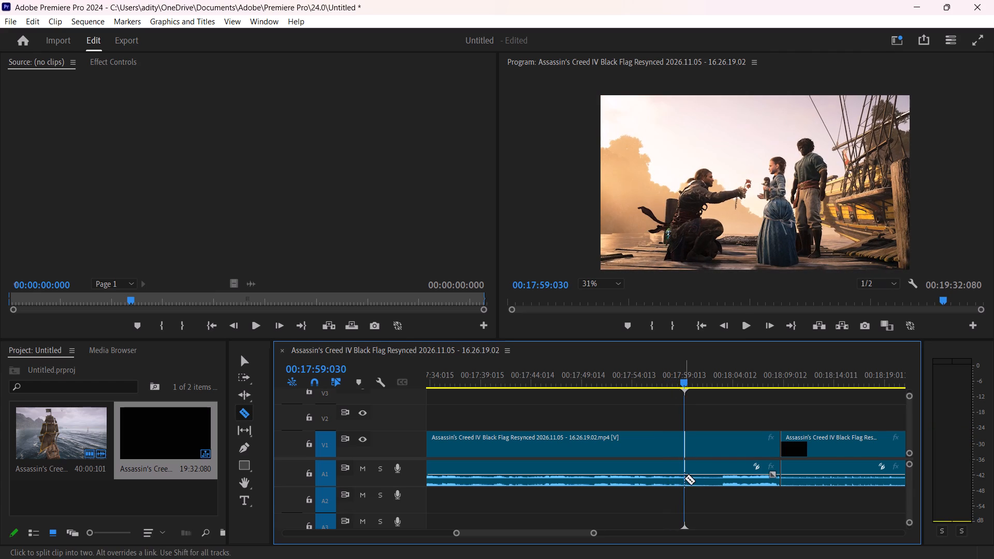
key(v)
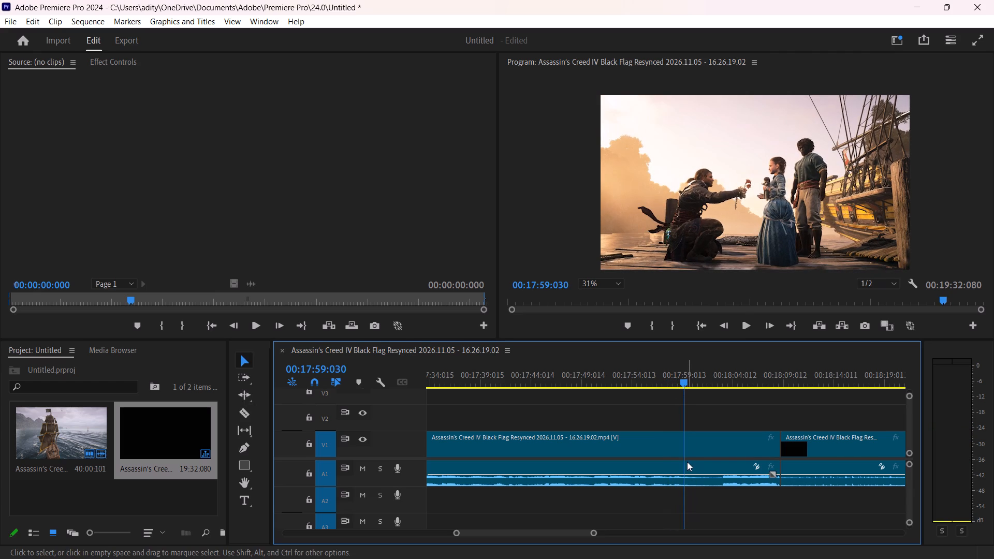
right_click(685, 459)
right_click(682, 469)
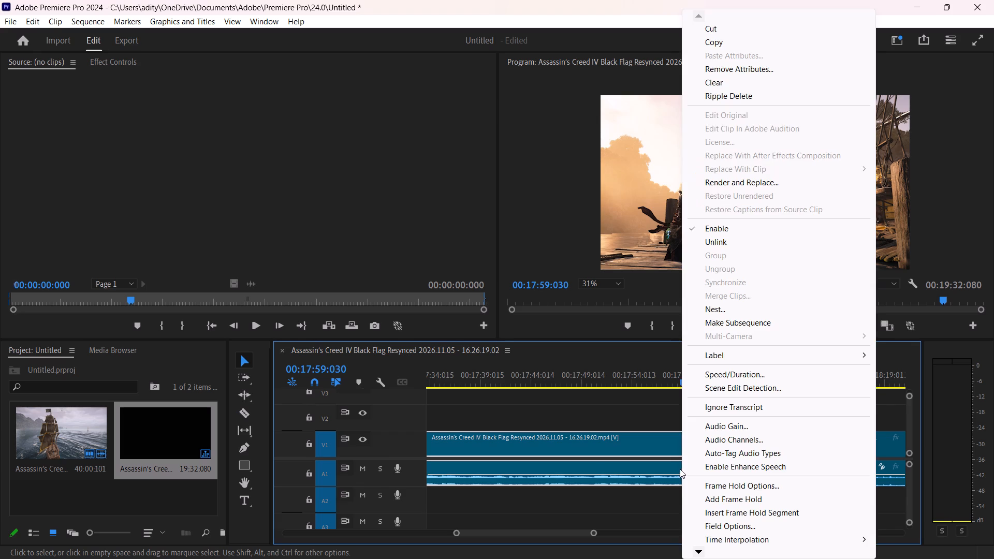
click(728, 43)
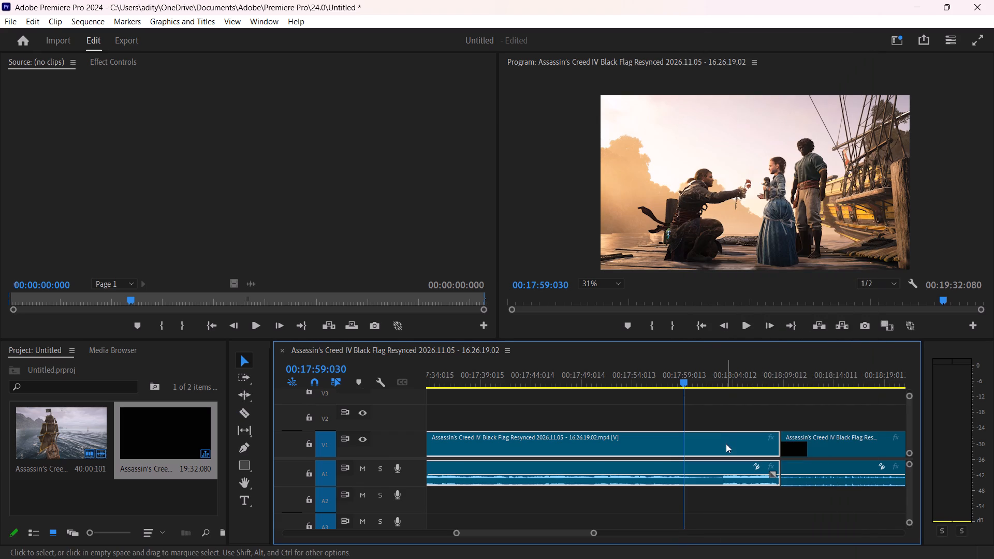
right_click(726, 444)
click(765, 237)
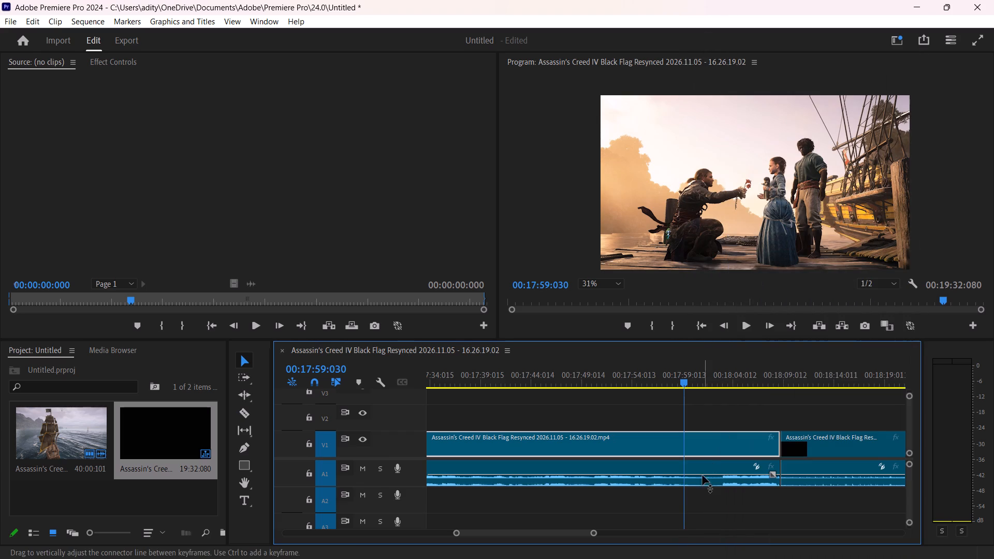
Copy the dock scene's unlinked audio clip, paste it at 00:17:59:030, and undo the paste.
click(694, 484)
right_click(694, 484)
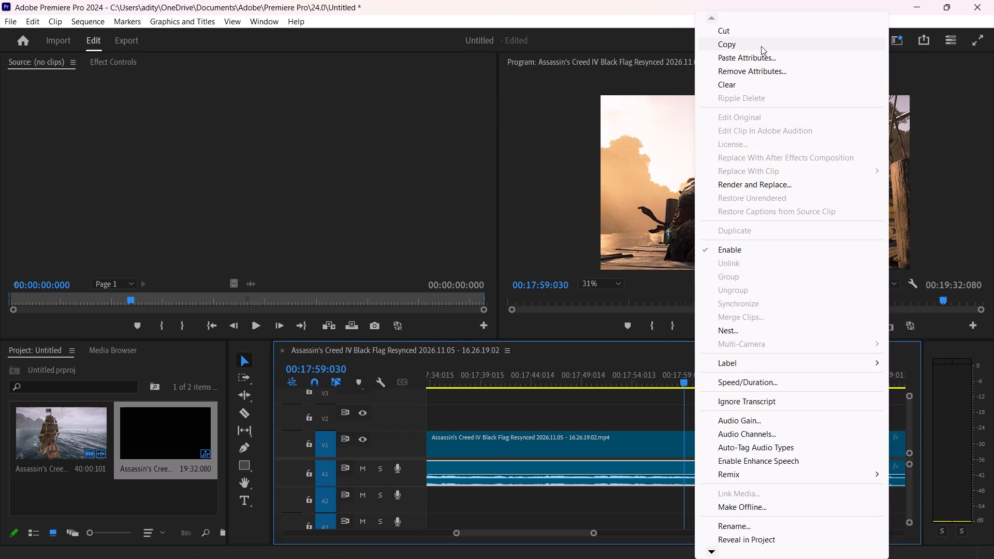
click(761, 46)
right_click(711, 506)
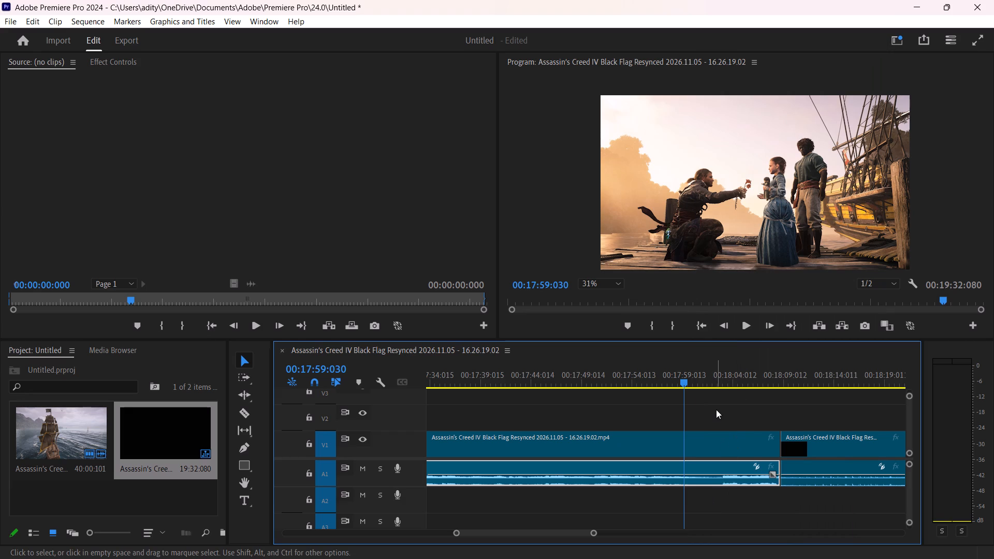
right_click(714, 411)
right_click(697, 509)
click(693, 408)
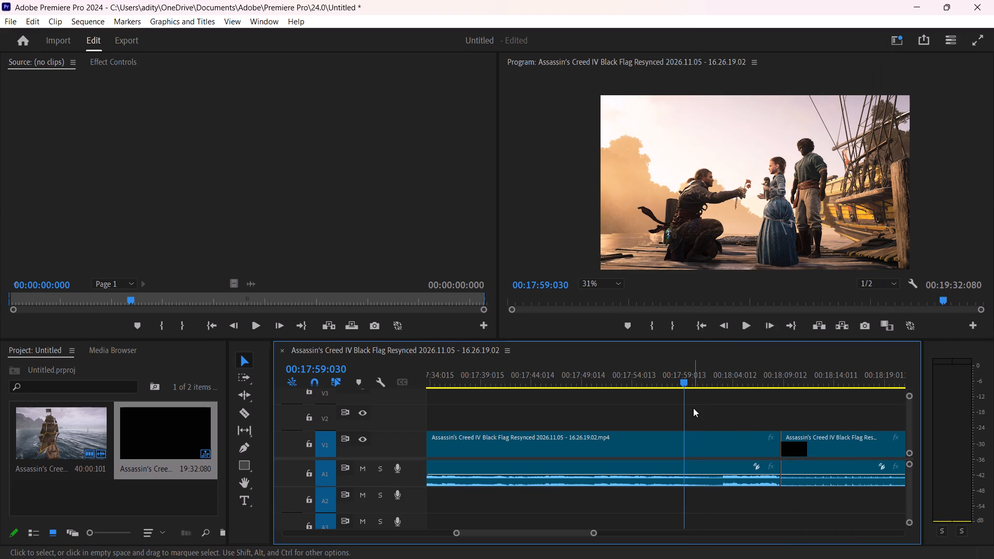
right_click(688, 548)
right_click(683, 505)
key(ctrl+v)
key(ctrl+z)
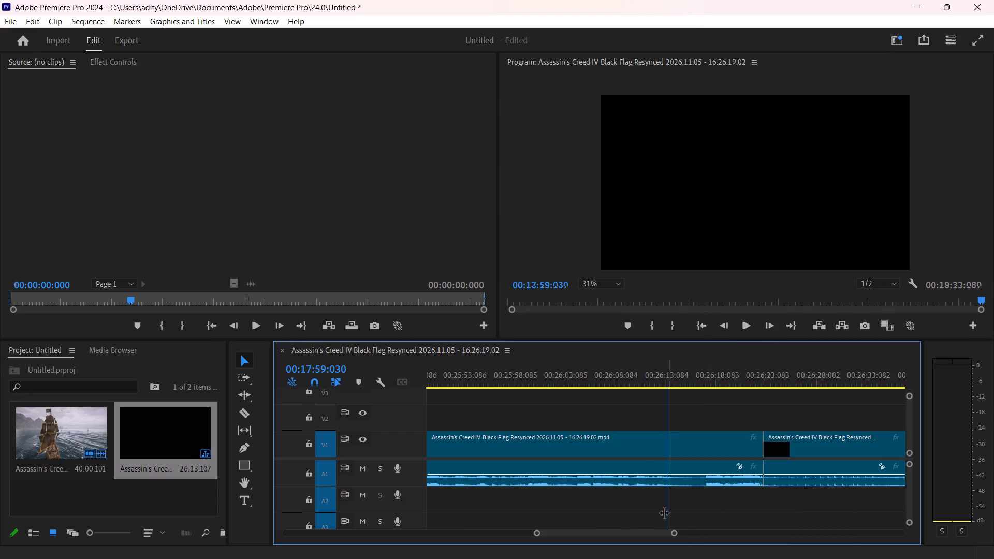
Find the point just before the audio gets louder and trim the dock scene's audio end back to 00:18:02:100.
key(space)
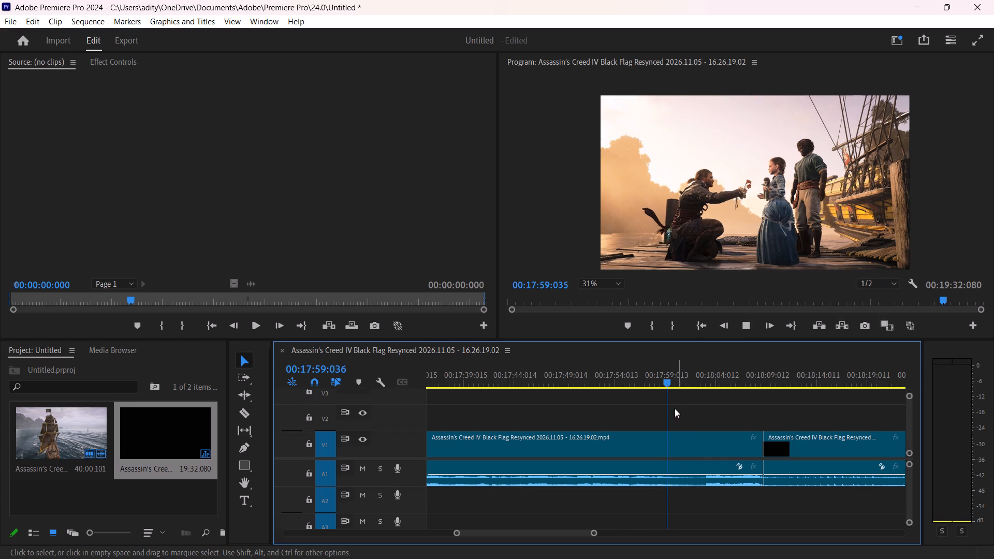
drag(672, 381, 694, 391)
key(space)
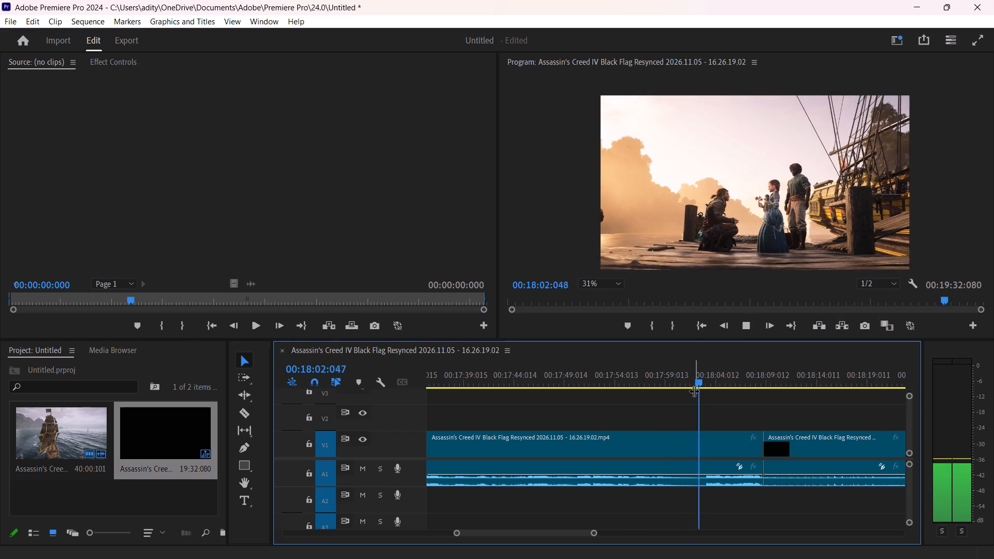
key(space)
drag(705, 382, 700, 382)
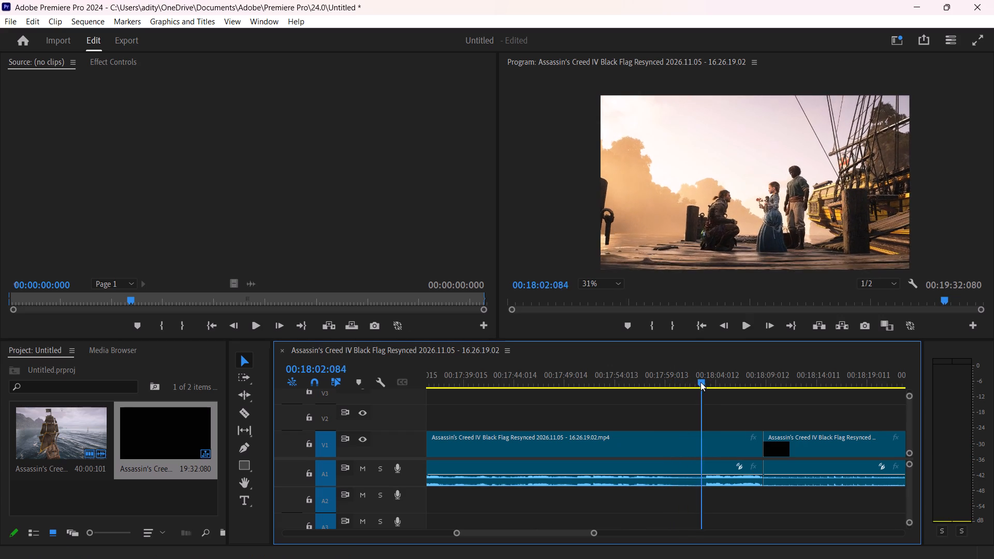
drag(700, 382, 680, 382)
click(680, 382)
key(space)
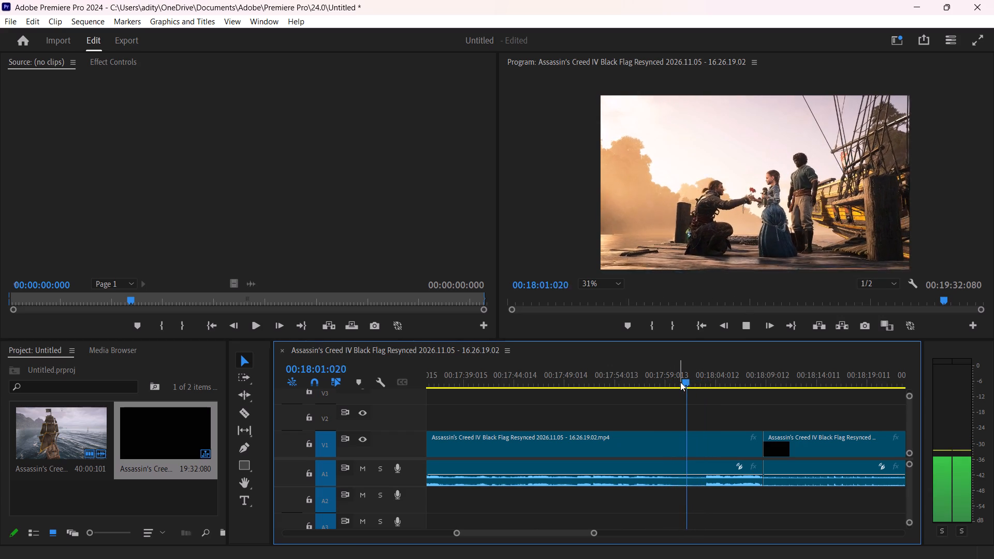
key(space)
key(space)
key(space)
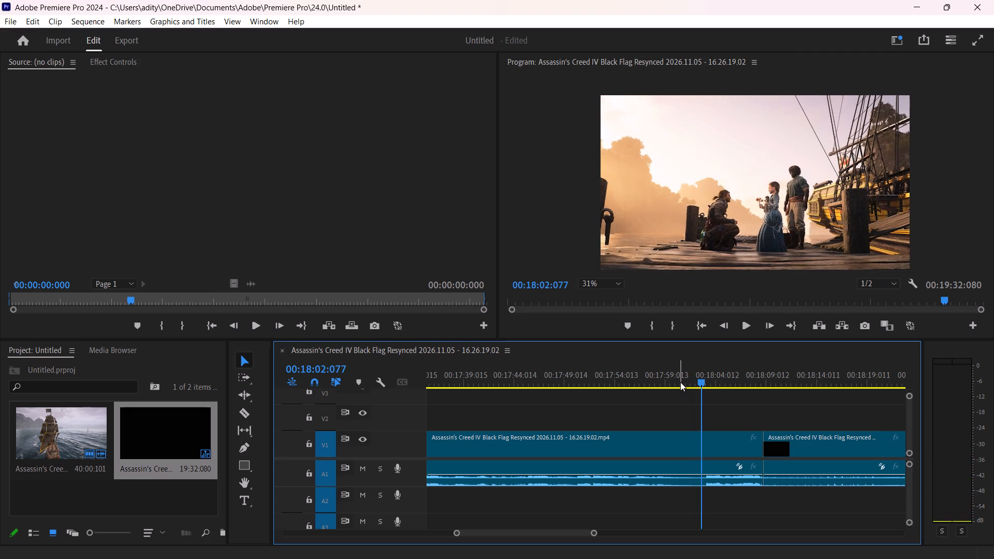
key(space)
key(space)
key(space)
key(space)
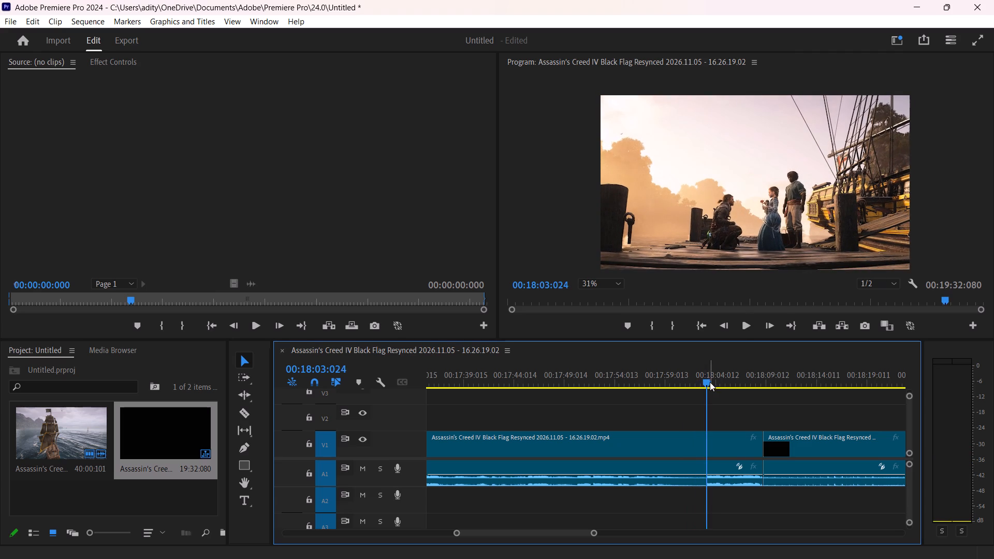
click(709, 383)
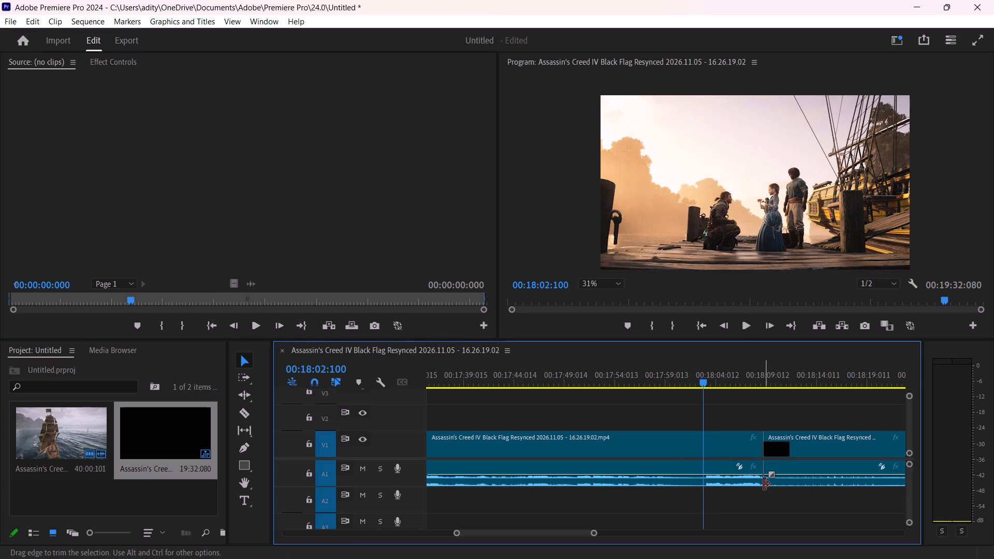
drag(763, 481, 707, 477)
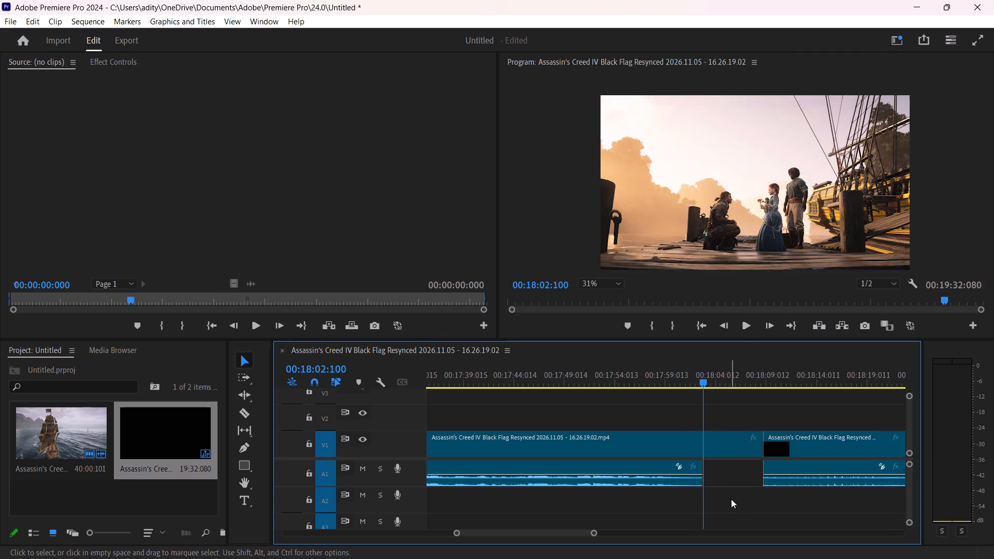
Replay the dock scene's ending to find where the sung line finishes and split its audio clip at 00:17:59:042.
key(space)
double_click(712, 477)
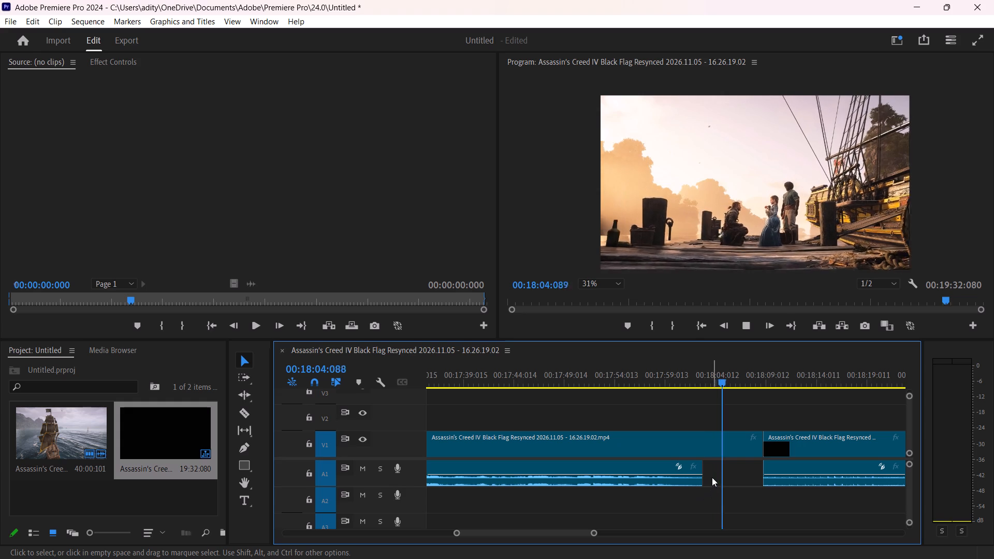
right_click(712, 477)
click(704, 468)
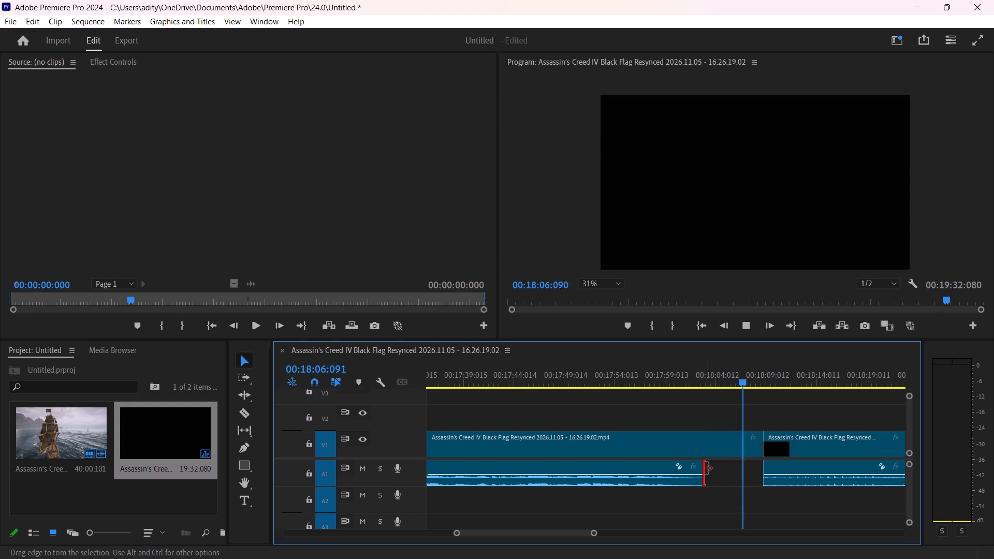
key(space)
drag(745, 381, 626, 409)
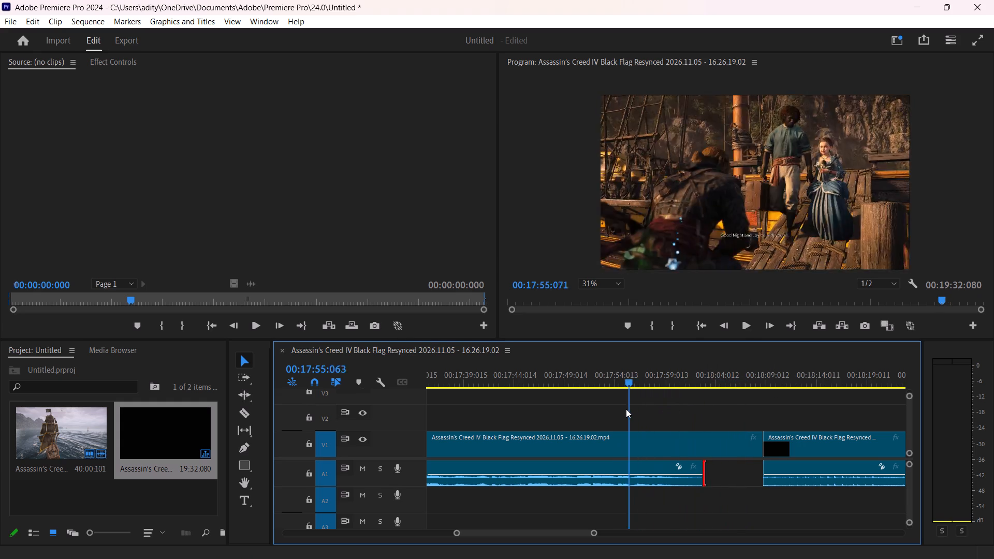
drag(626, 409, 612, 411)
click(612, 411)
key(space)
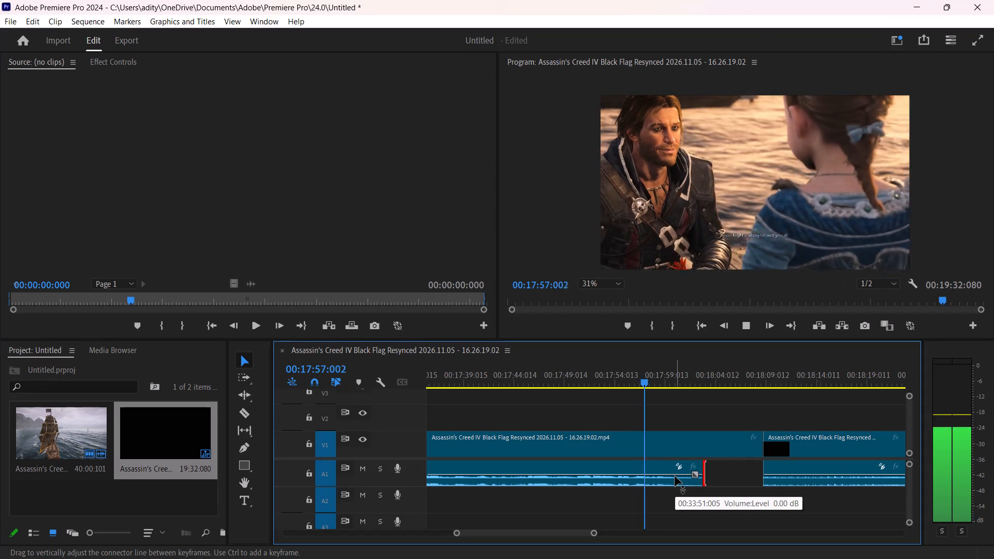
key(space)
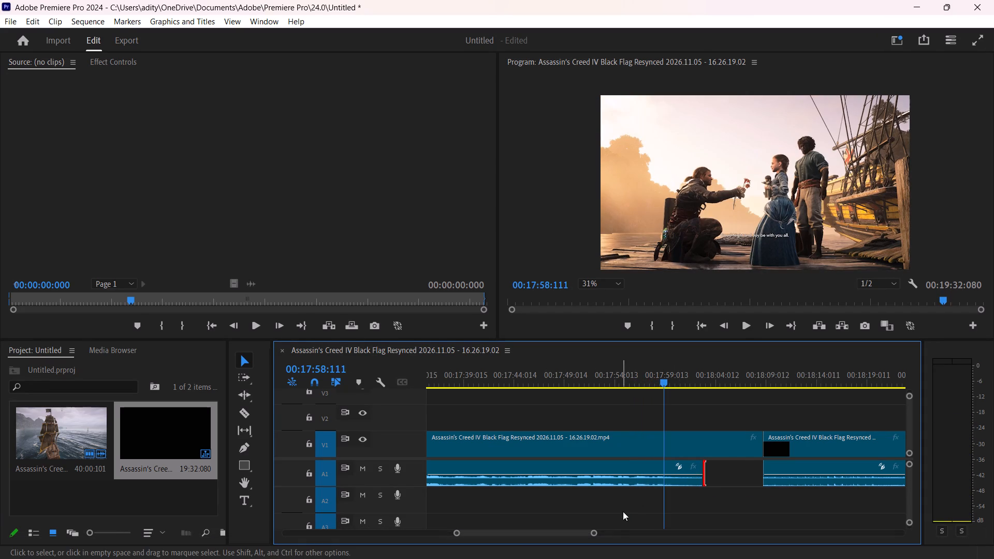
drag(592, 533, 563, 535)
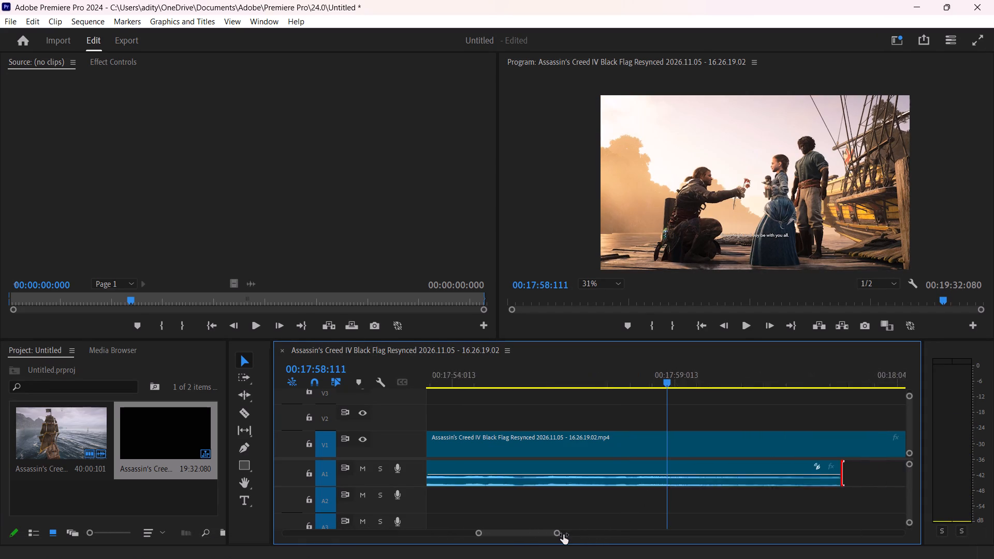
drag(563, 535, 589, 542)
key(space)
key(space)
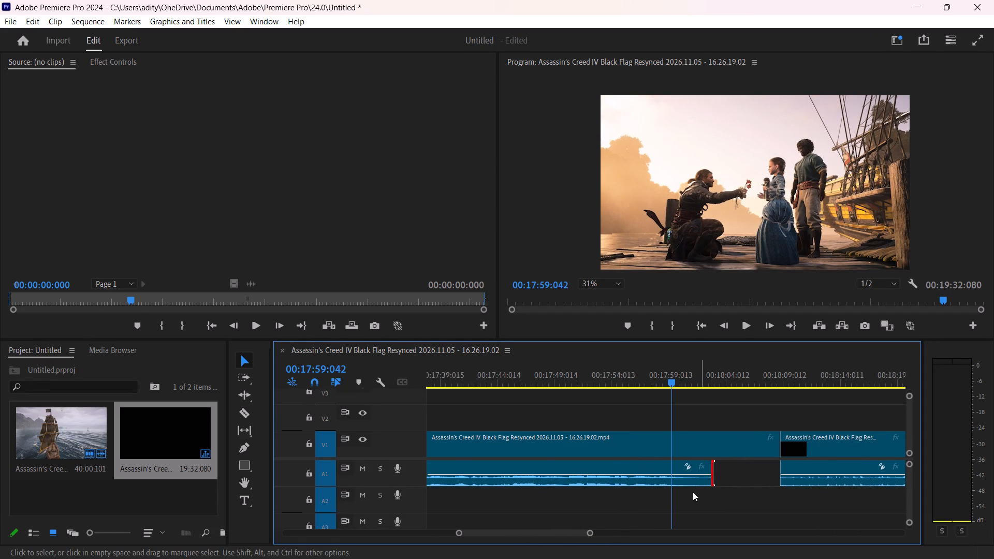
key(c)
click(673, 482)
key(v)
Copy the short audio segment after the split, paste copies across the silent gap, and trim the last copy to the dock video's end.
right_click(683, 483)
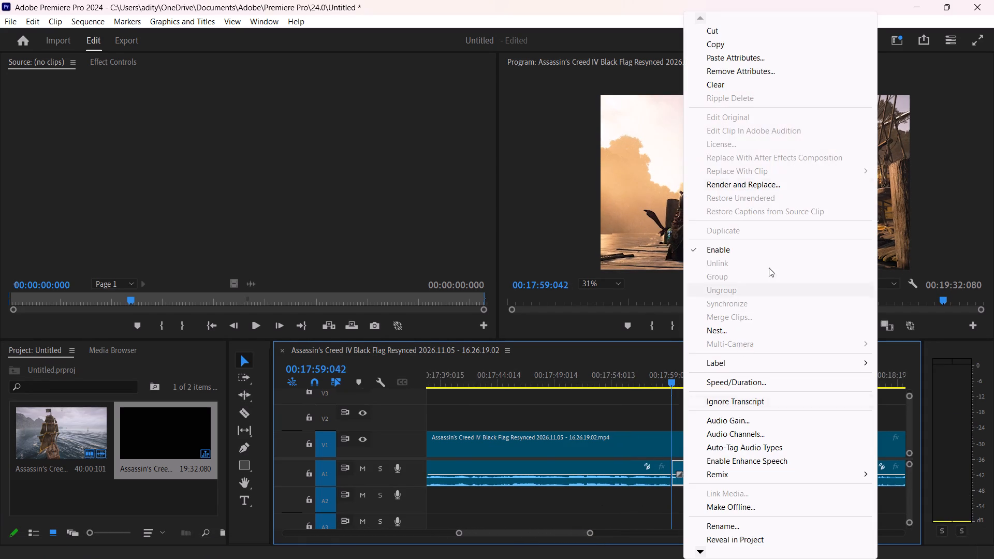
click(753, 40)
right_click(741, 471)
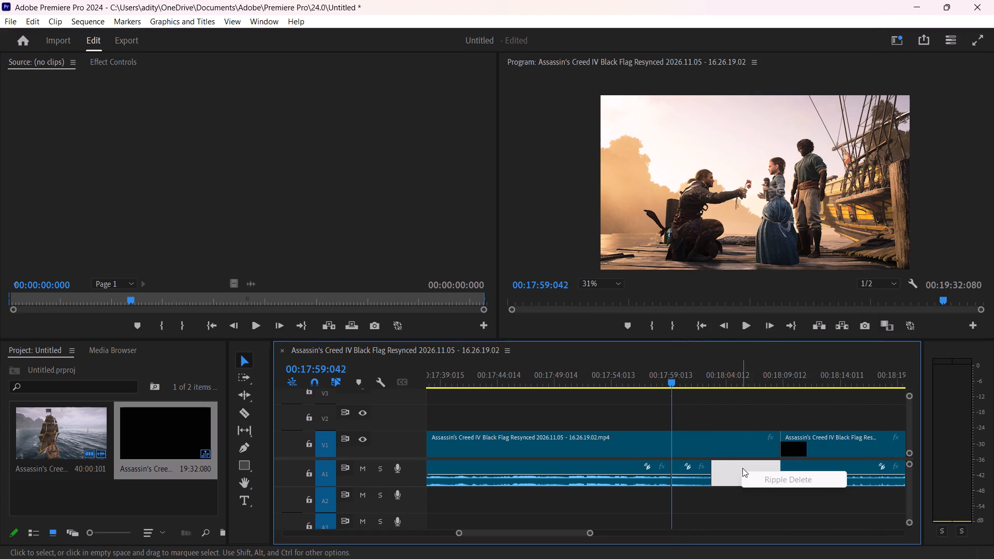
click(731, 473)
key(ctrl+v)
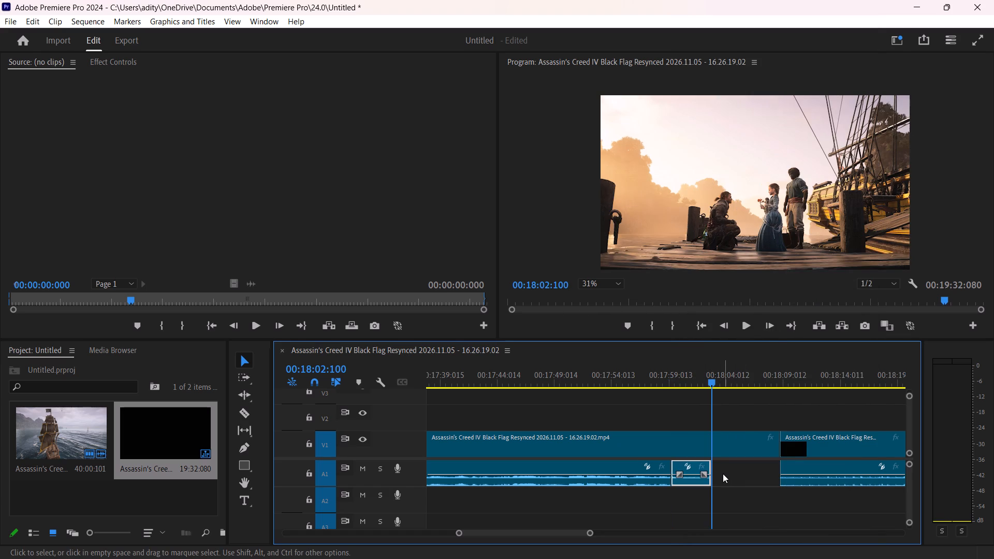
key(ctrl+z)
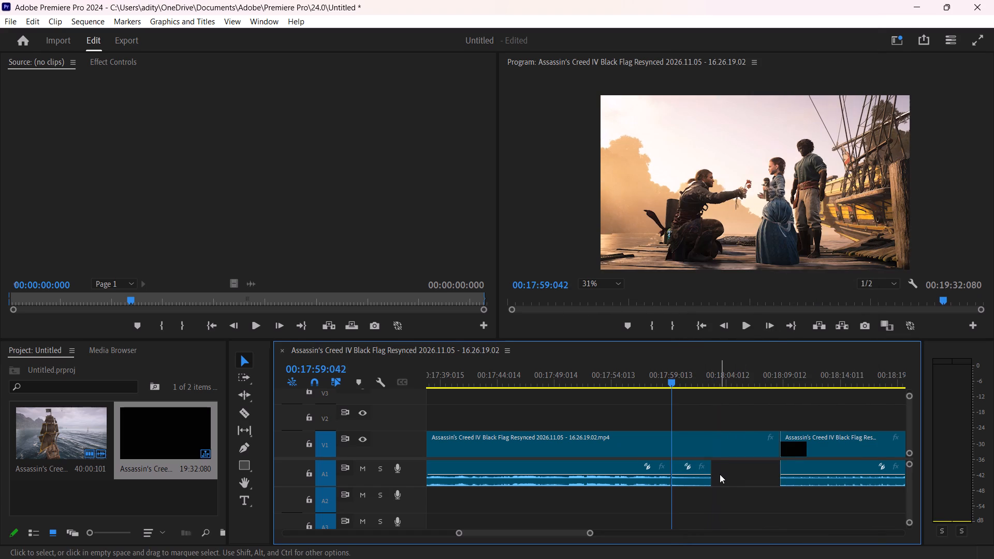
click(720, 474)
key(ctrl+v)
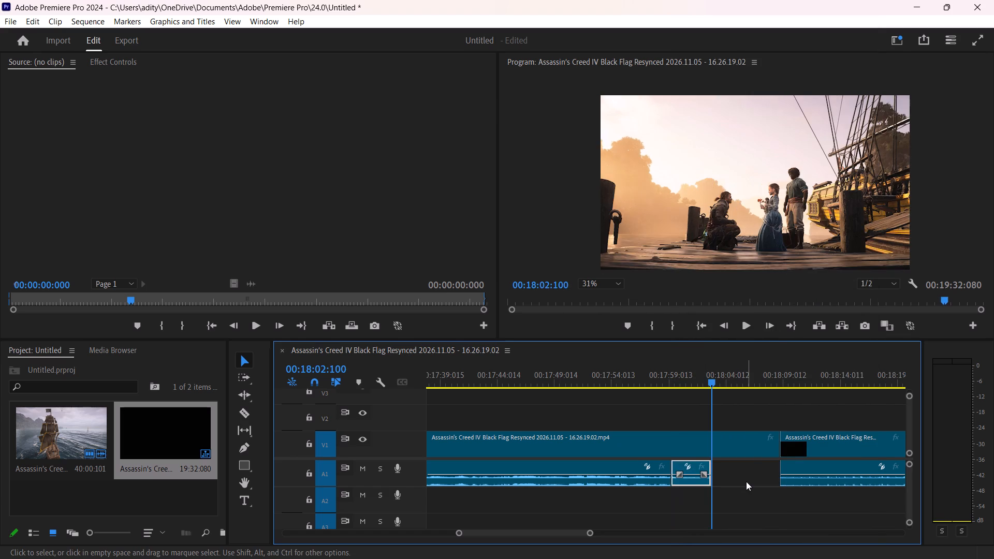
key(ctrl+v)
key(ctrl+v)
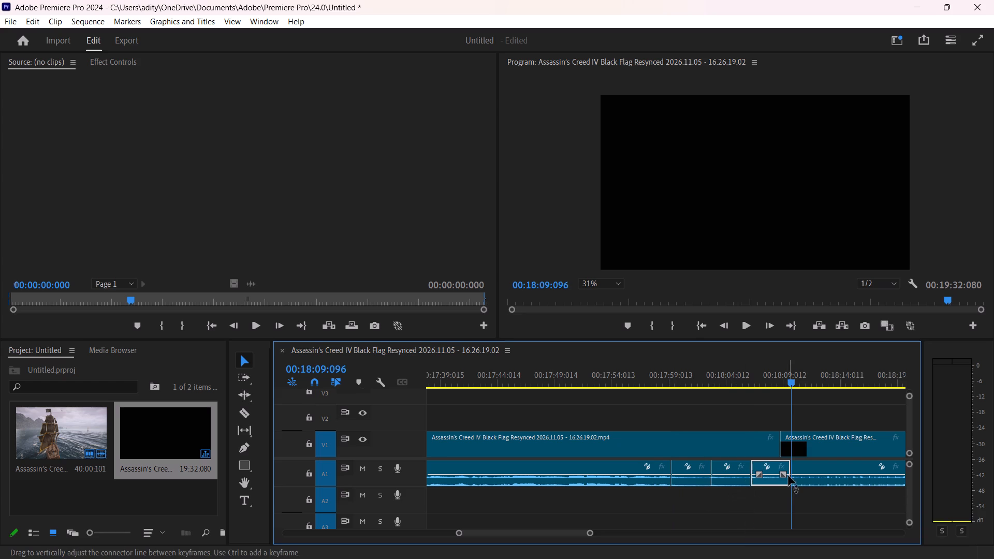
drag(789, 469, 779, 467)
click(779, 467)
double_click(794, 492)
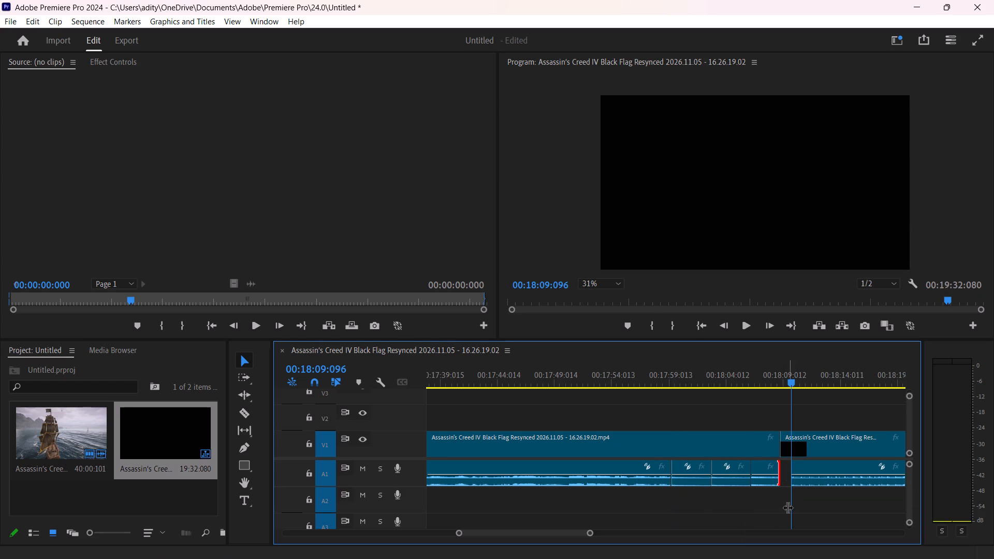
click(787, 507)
Play back the patched dock audio from about 00:17:58:091 to check how the repeated segments sound.
drag(792, 382, 666, 422)
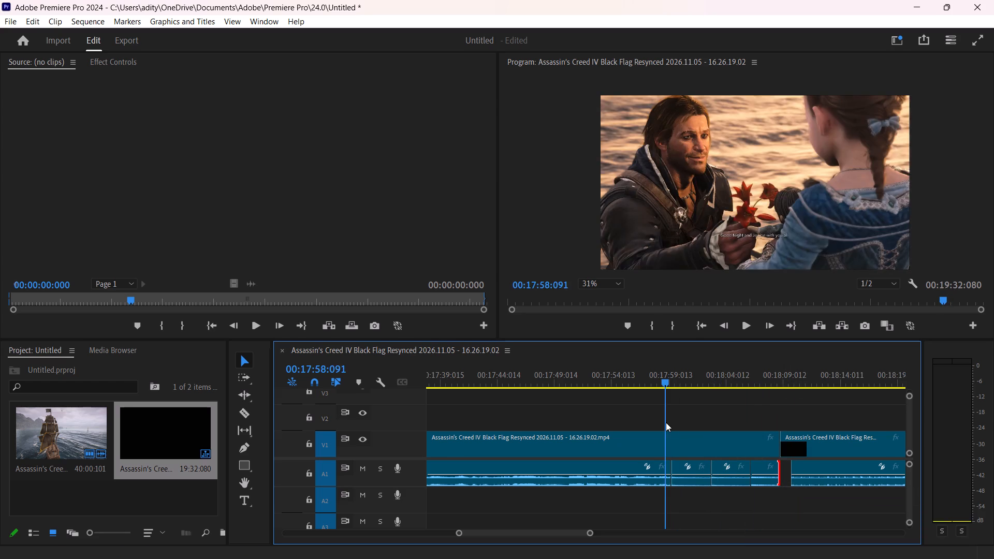
drag(666, 422, 665, 423)
key(space)
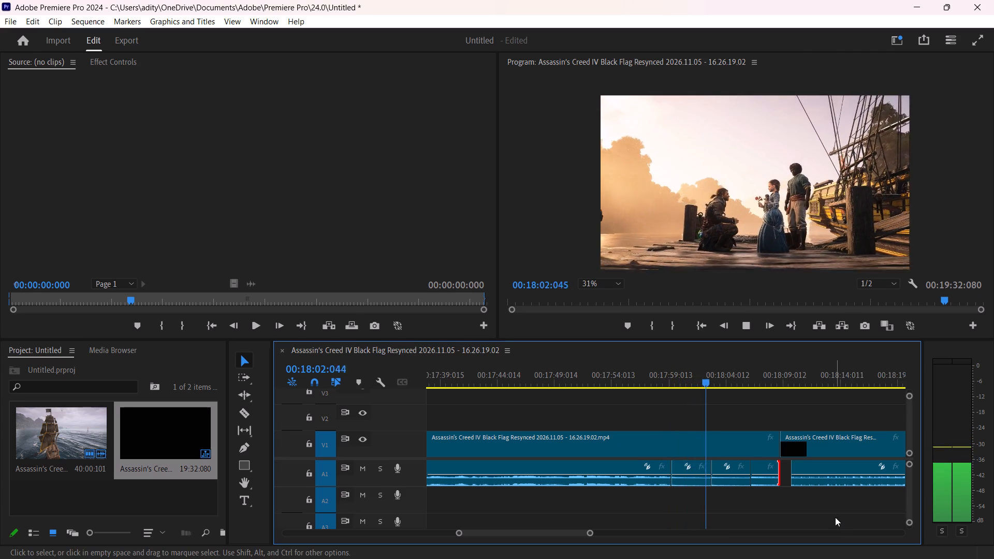
click(827, 514)
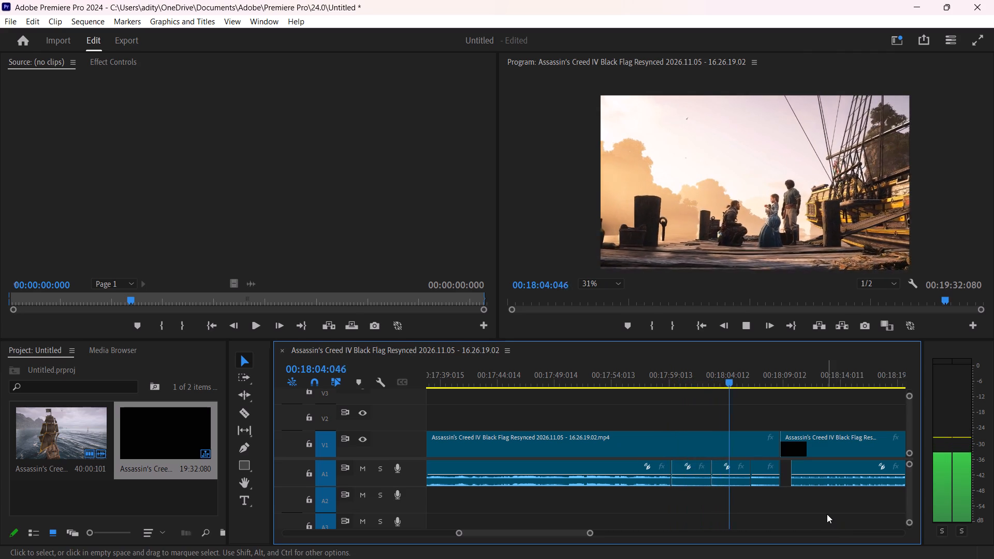
key(space)
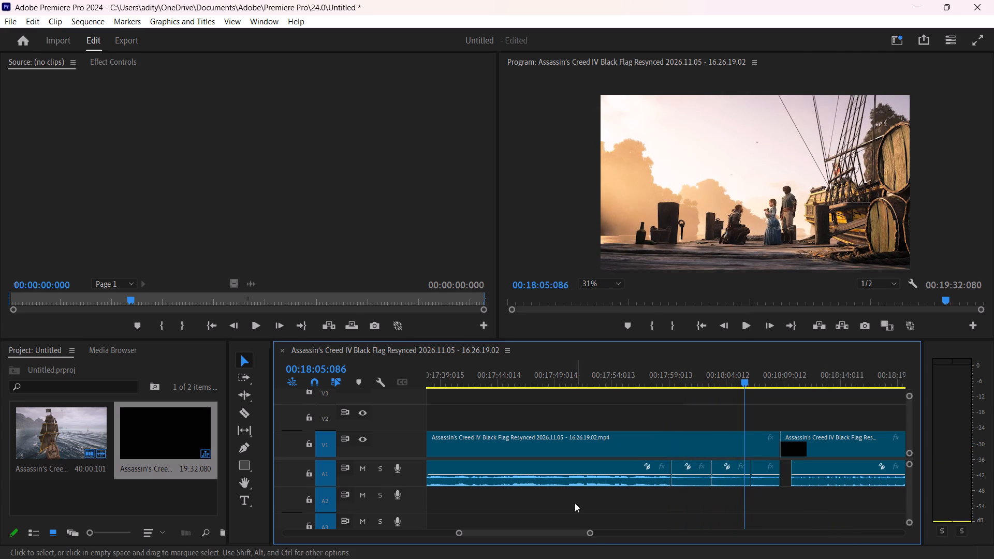
drag(590, 532, 571, 530)
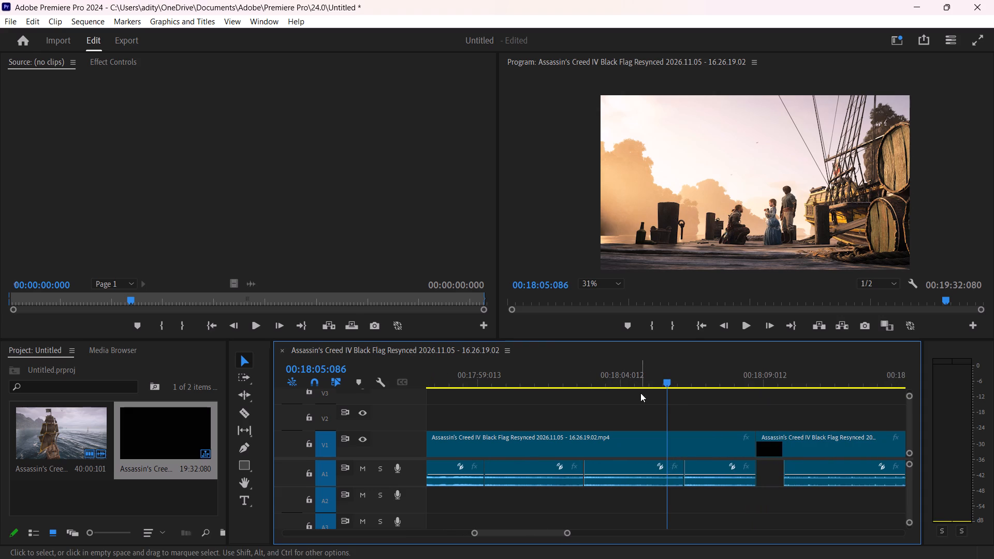
drag(669, 381, 531, 418)
key(space)
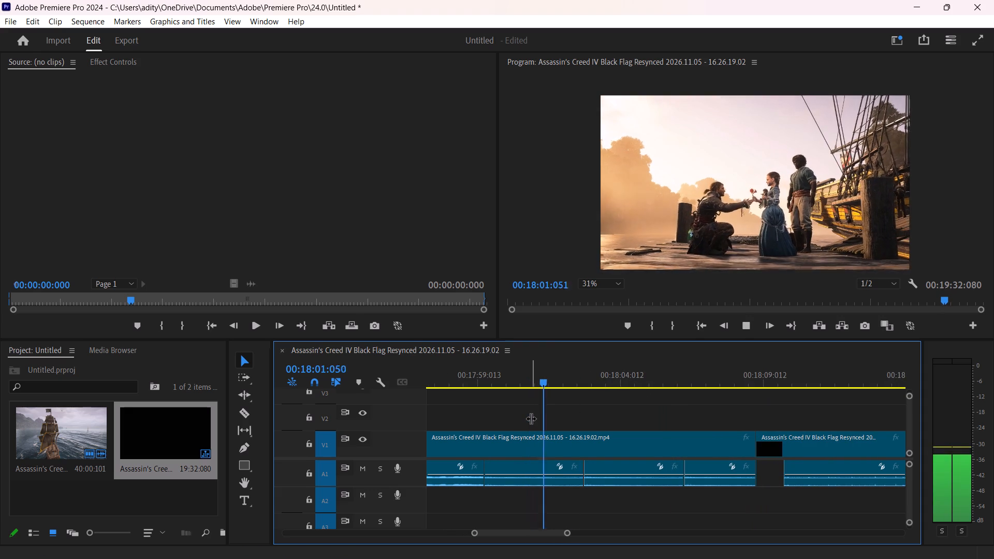
key(space)
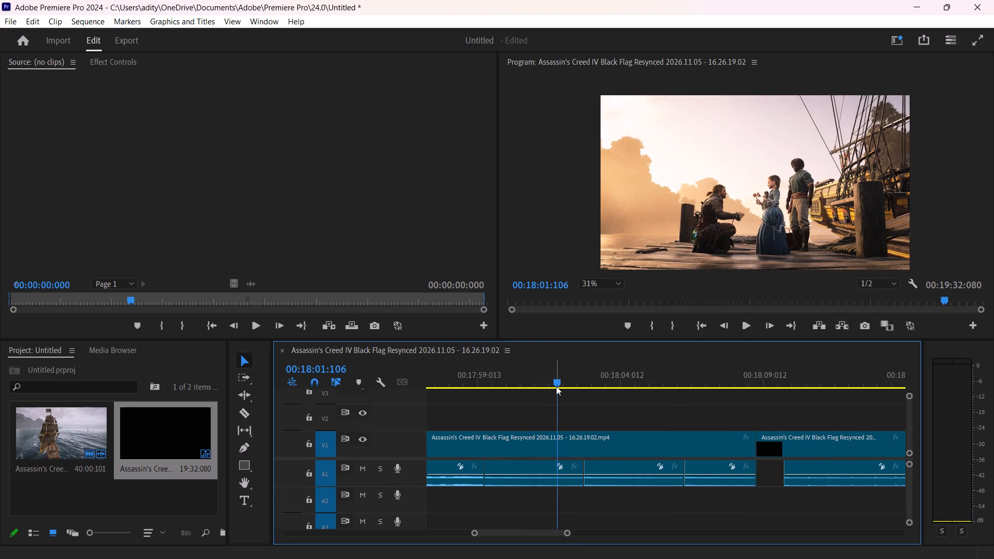
Replay the first short audio segment to find a cleaner ending and trim its end back to 00:18:01:064.
drag(556, 386, 542, 386)
key(space)
key(space)
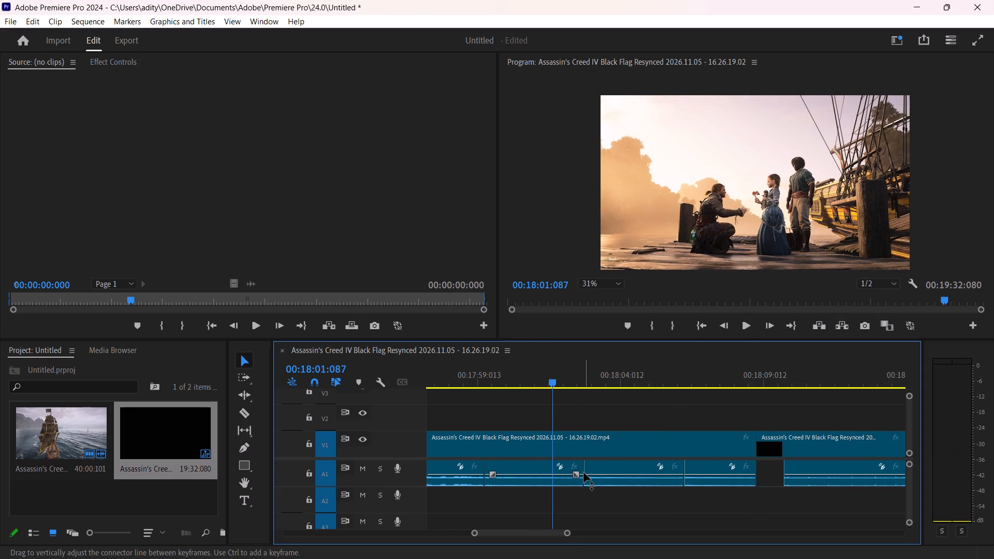
drag(554, 384, 508, 395)
key(space)
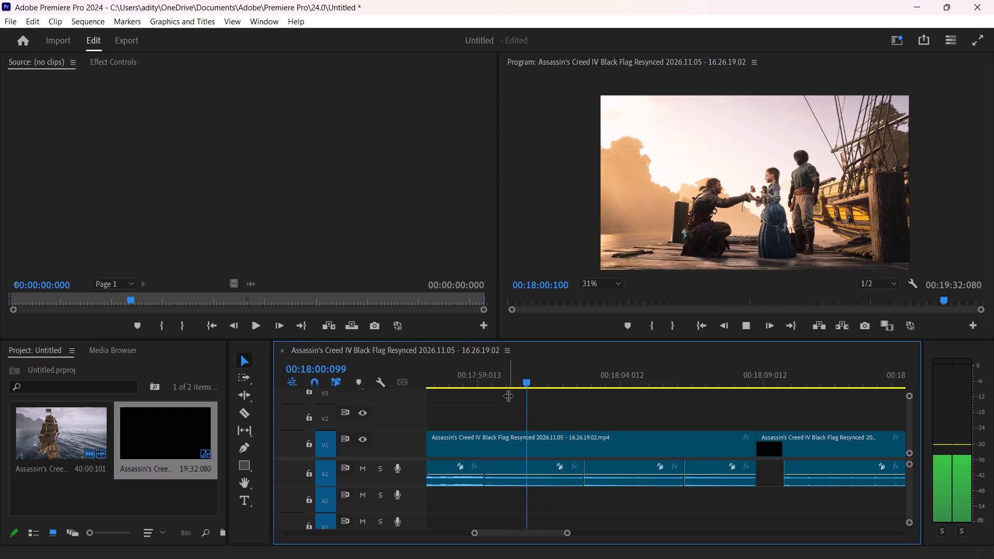
key(space)
key(space)
key(space)
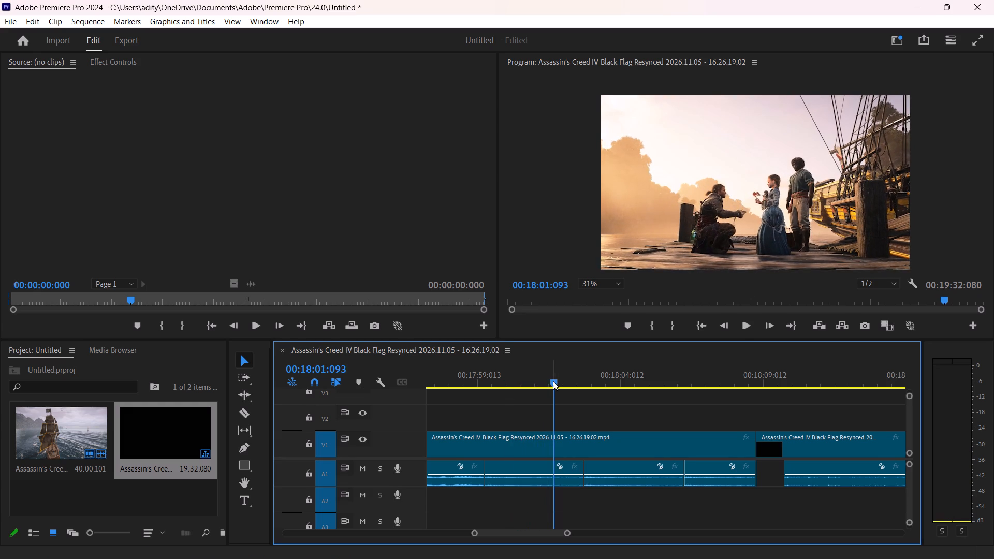
drag(553, 381, 547, 381)
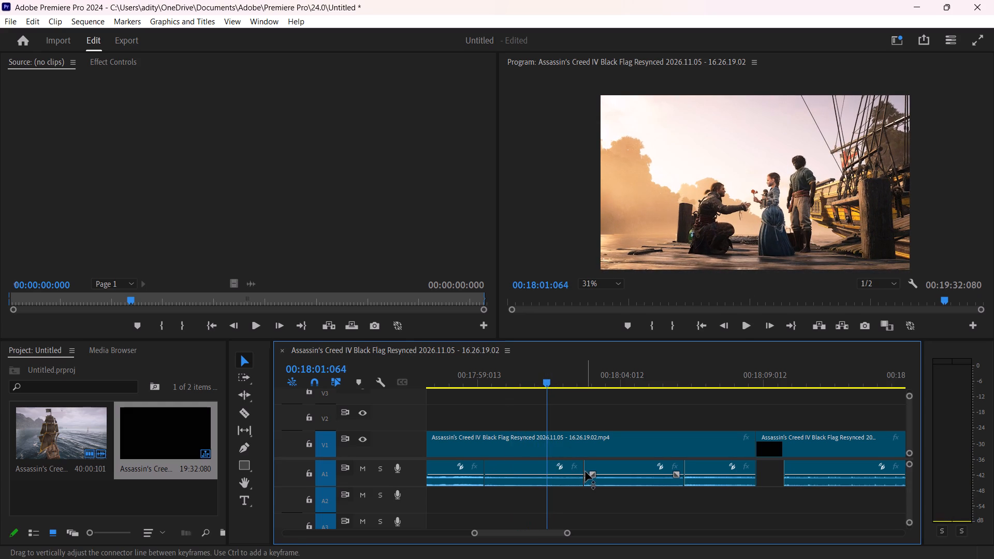
drag(582, 484, 549, 478)
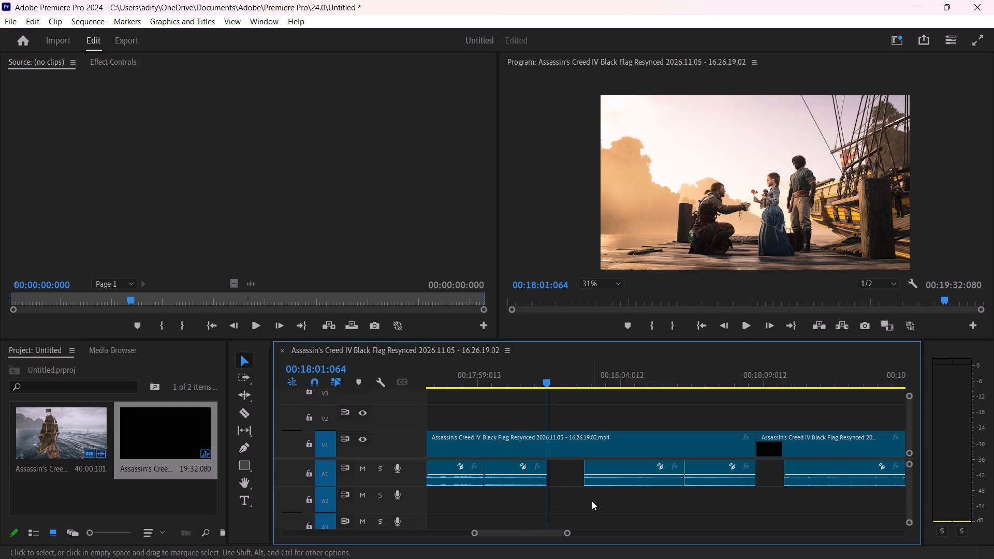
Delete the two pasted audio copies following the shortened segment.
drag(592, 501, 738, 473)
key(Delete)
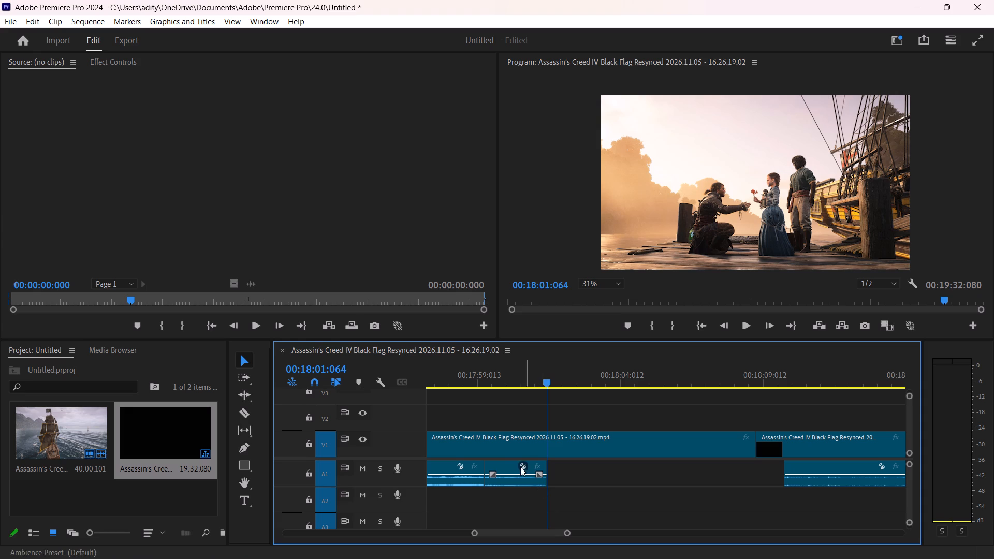
Copy the shortened audio segment, paste it four times from 00:18:01:064, and trim the last copy to the dock video's end.
click(500, 466)
key(ctrl+c)
key(ctrl+v)
key(ctrl+v)
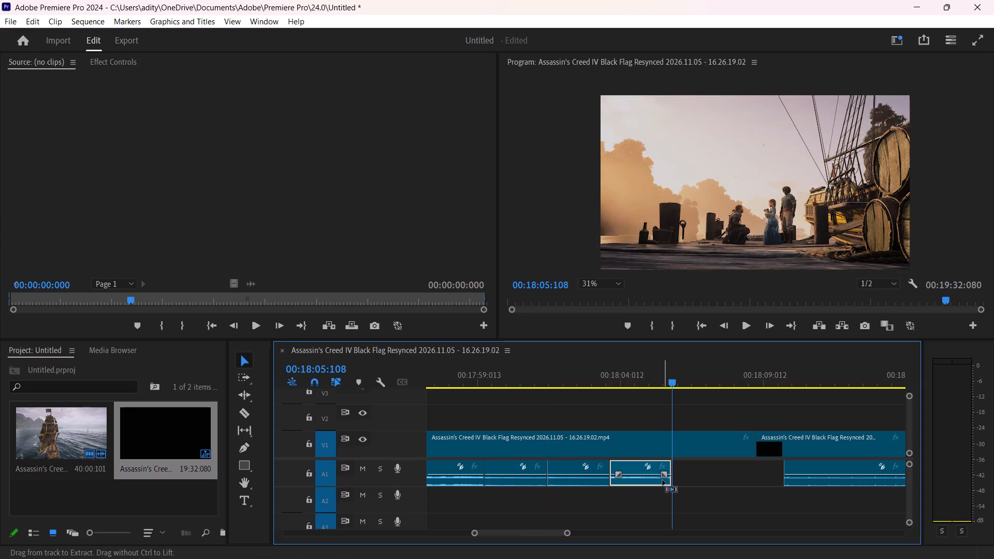
key(ctrl+v)
key(ctrl+v)
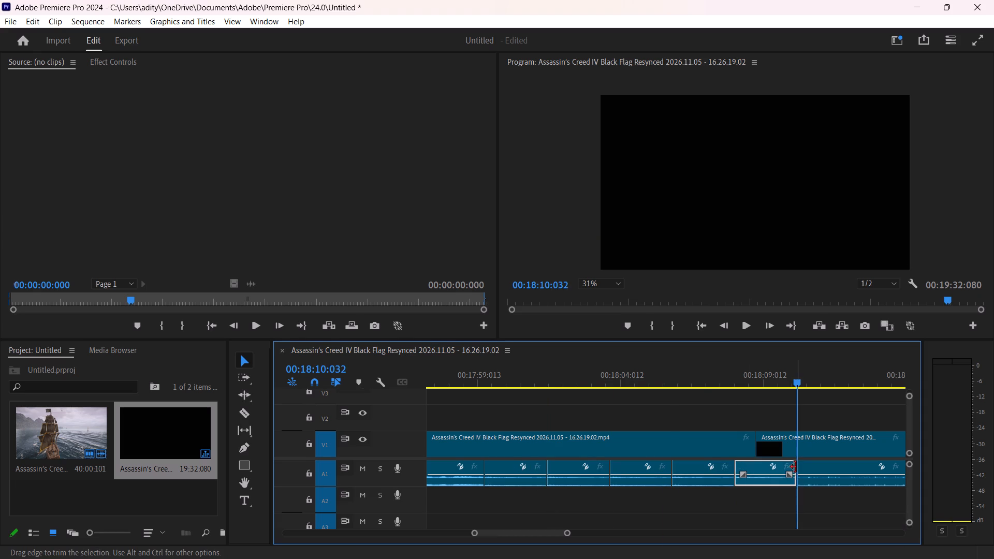
drag(796, 467, 757, 468)
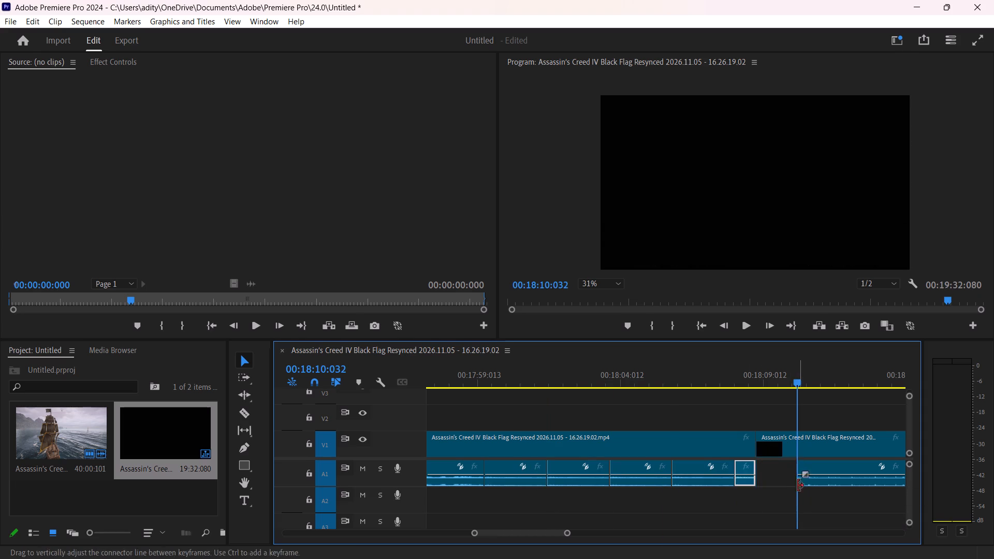
click(787, 509)
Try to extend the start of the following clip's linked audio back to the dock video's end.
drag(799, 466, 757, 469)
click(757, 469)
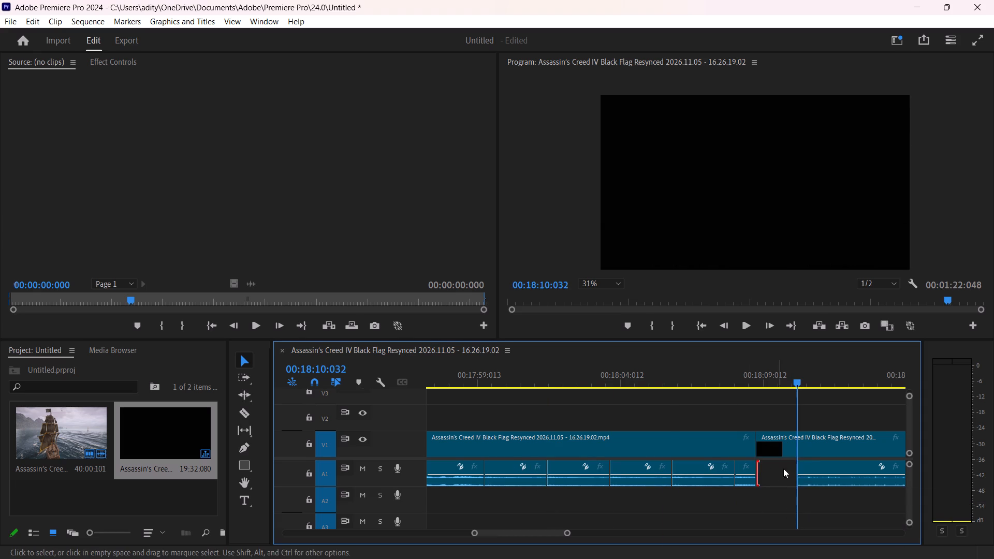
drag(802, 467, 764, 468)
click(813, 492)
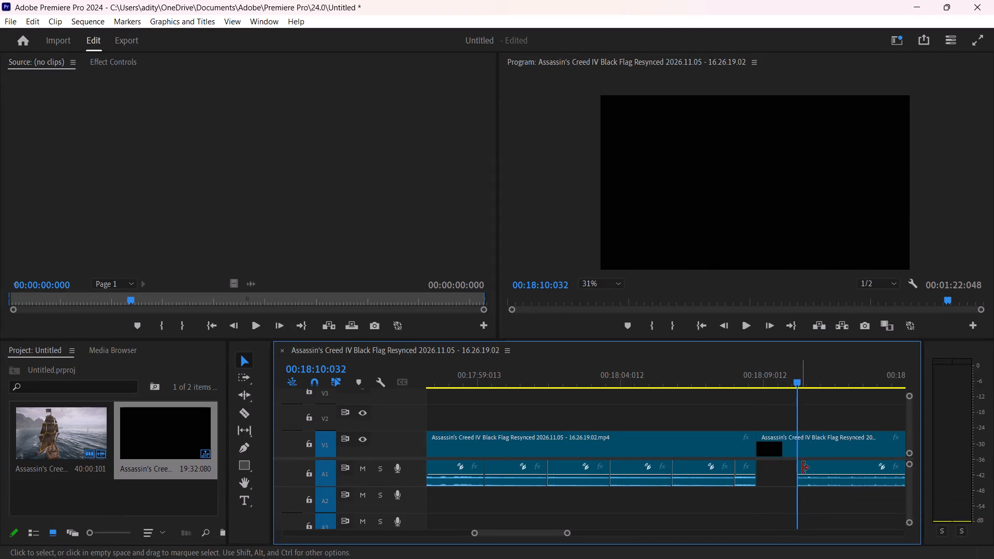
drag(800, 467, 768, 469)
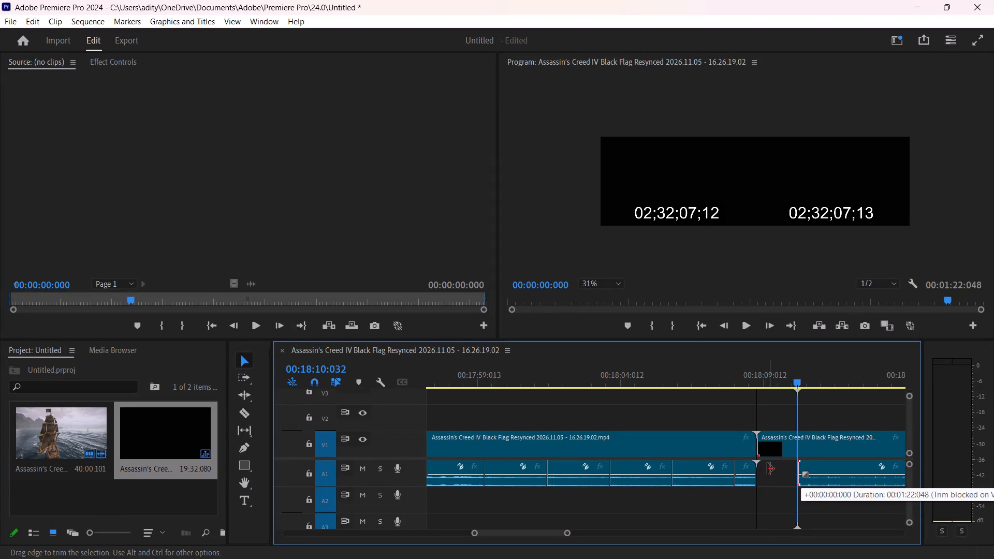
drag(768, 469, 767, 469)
Unlink the following clip's video and audio, and extend its audio start back to the dock video's end.
drag(829, 463, 831, 468)
right_click(831, 469)
click(856, 239)
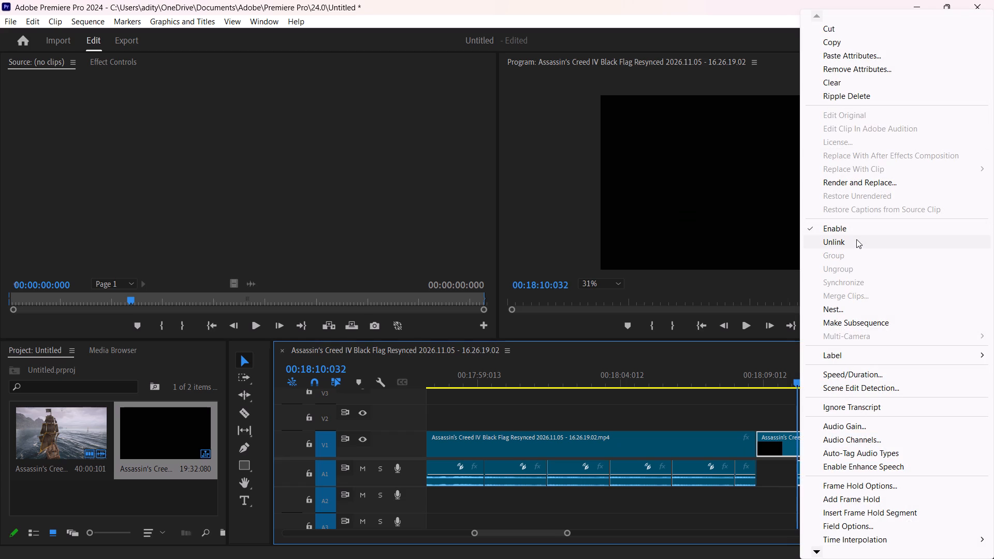
click(809, 462)
drag(801, 468, 762, 469)
Play back the patched dock ending and delete the short last audio copy before the post-credits clip.
drag(795, 385, 594, 422)
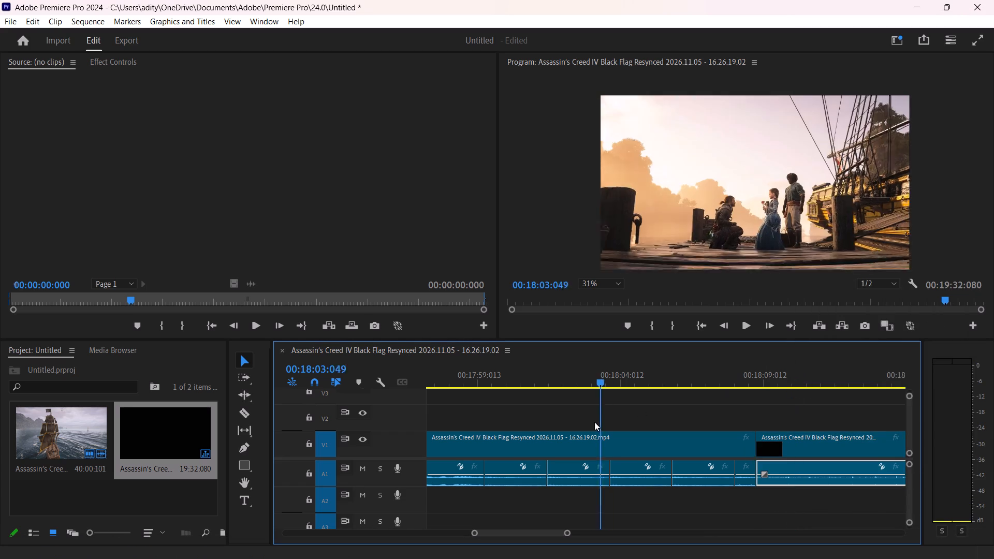
drag(594, 422, 469, 427)
key(space)
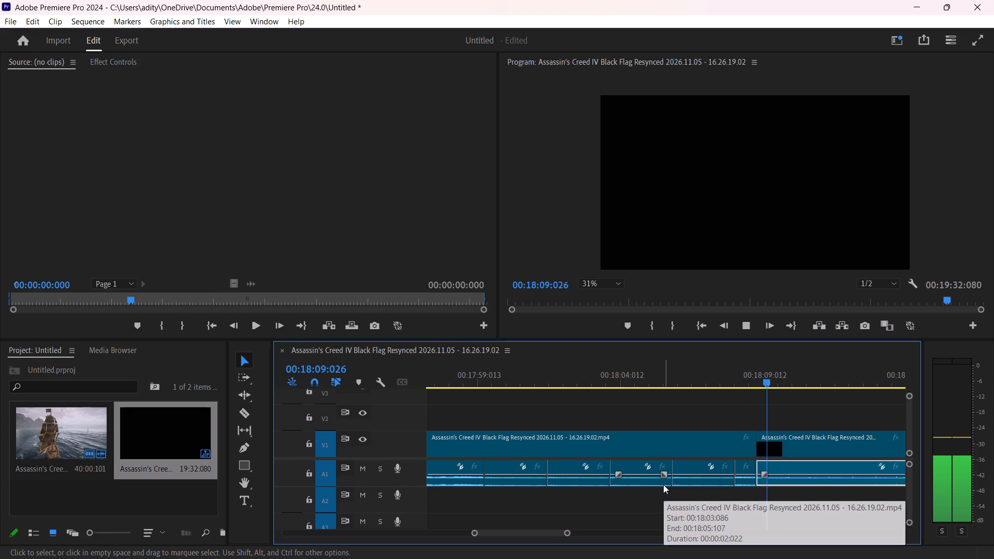
click(768, 506)
drag(816, 381, 759, 408)
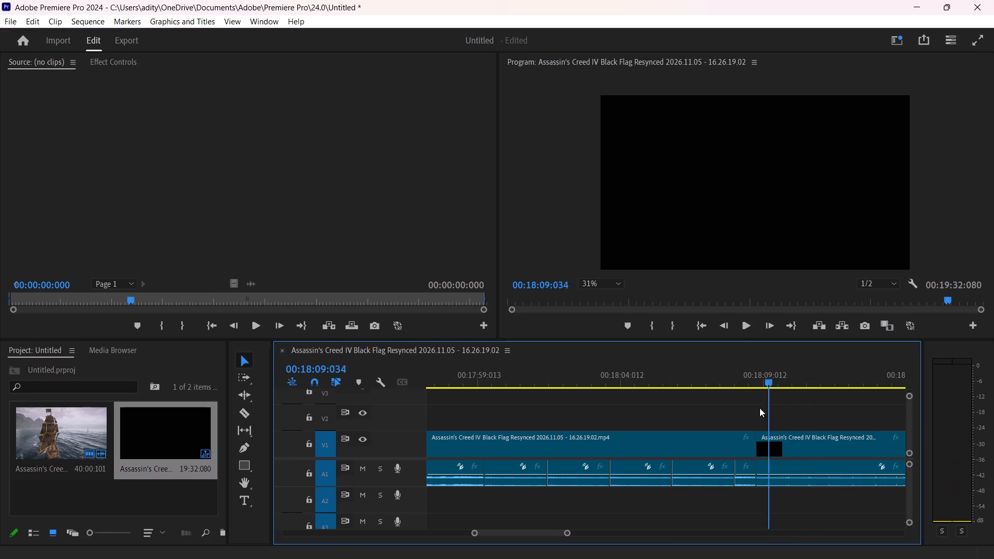
drag(759, 408, 748, 415)
click(748, 415)
click(743, 480)
key(Delete)
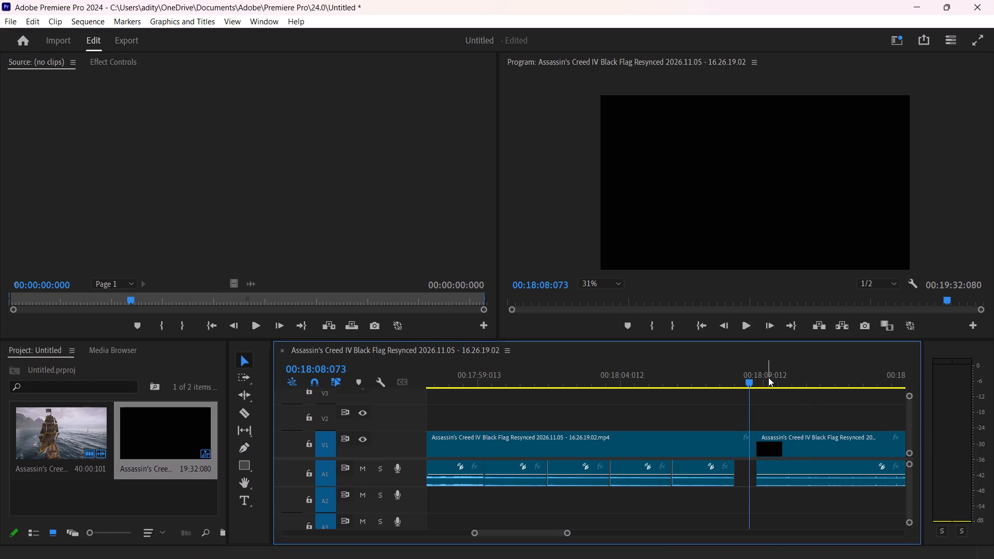
Trim the end of the last remaining dock audio copy to the point where the picture has faded to black.
drag(752, 384, 683, 386)
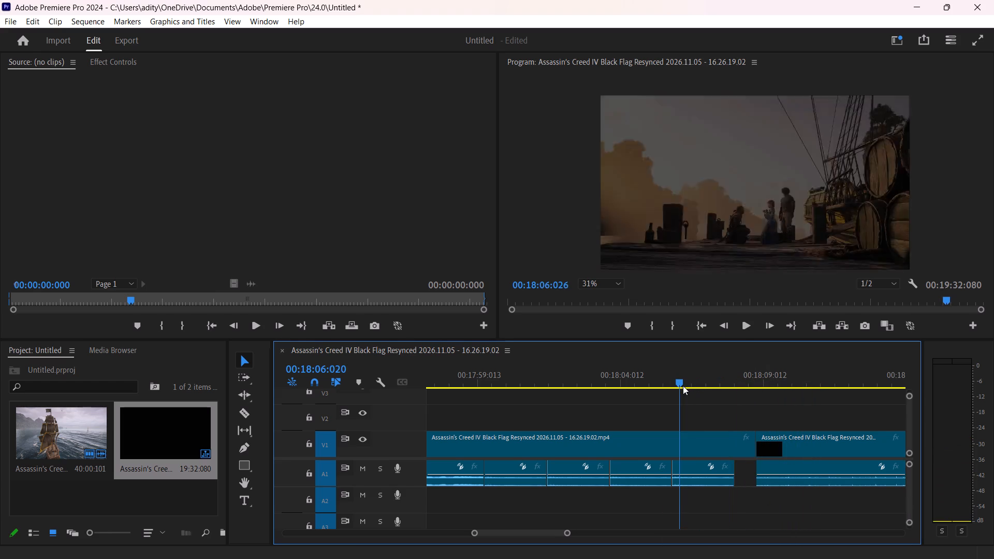
drag(683, 386, 698, 390)
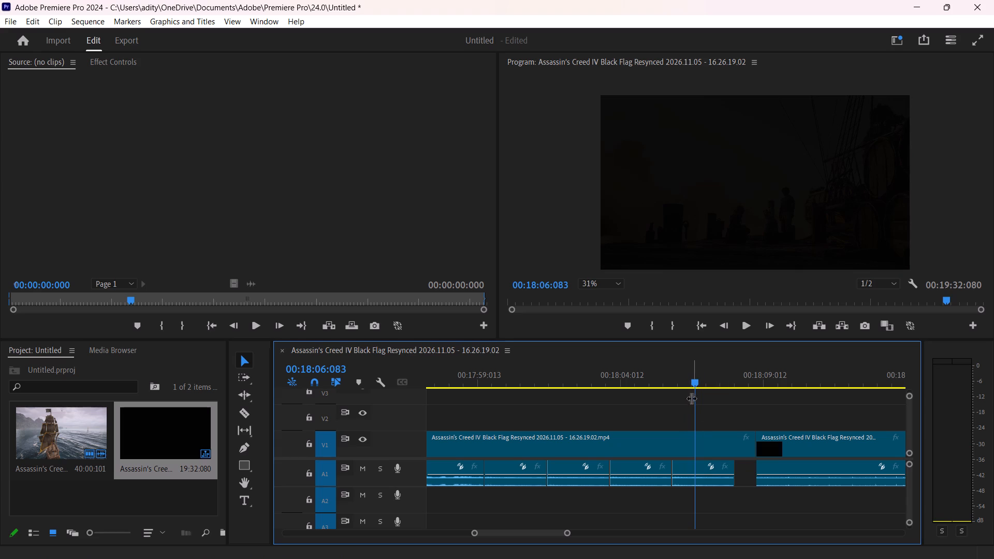
drag(694, 383, 703, 388)
drag(735, 466, 704, 463)
Play back the fade-out, shorten the dock video's black tail, and move the post-credits video and audio back against the new end.
drag(703, 381, 556, 396)
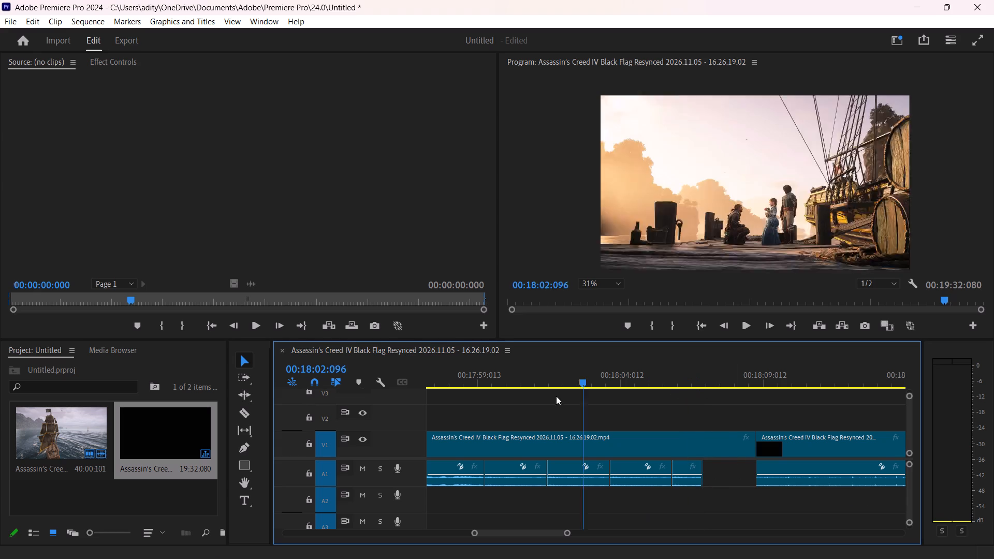
drag(556, 396, 513, 403)
key(space)
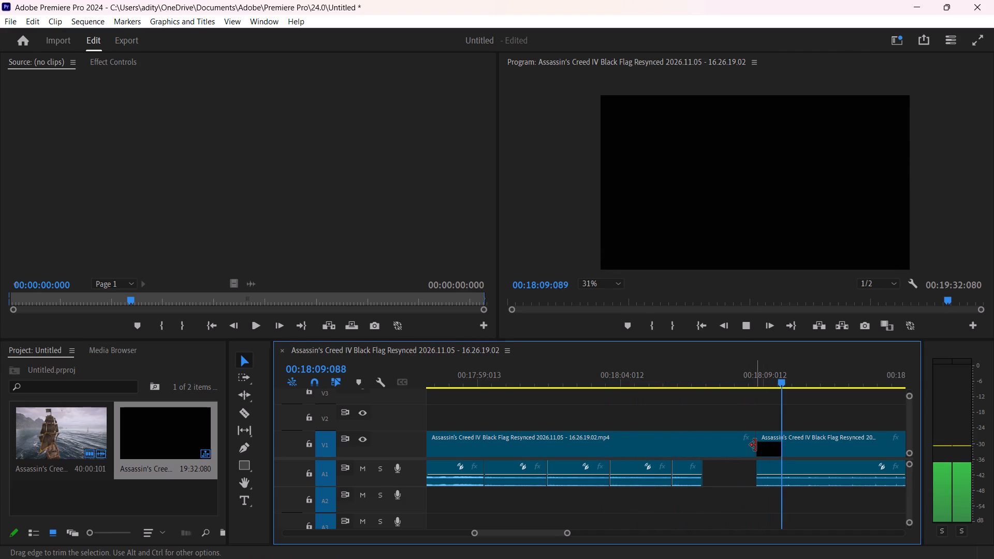
key(space)
drag(755, 445, 718, 445)
drag(815, 445, 805, 446)
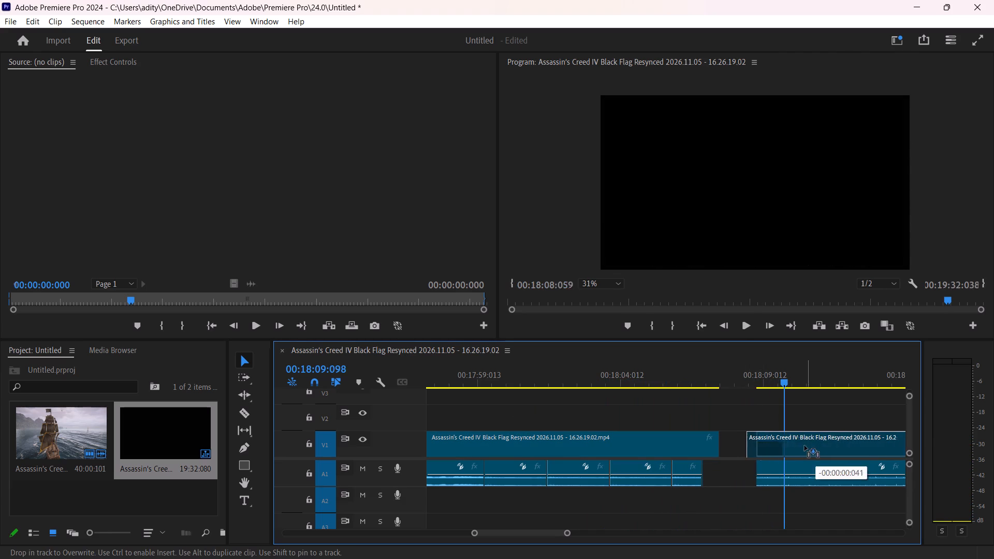
drag(805, 446, 784, 445)
drag(804, 467, 776, 466)
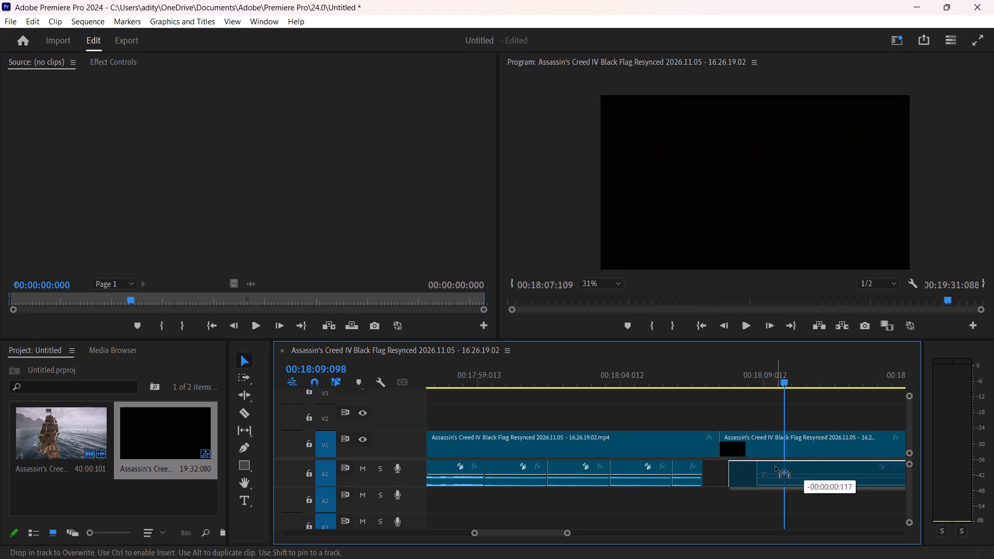
drag(776, 466, 770, 466)
Split the post-credits audio at 00:18:08:108 and paste a copy of its first piece at the cut.
drag(786, 381, 696, 410)
key(space)
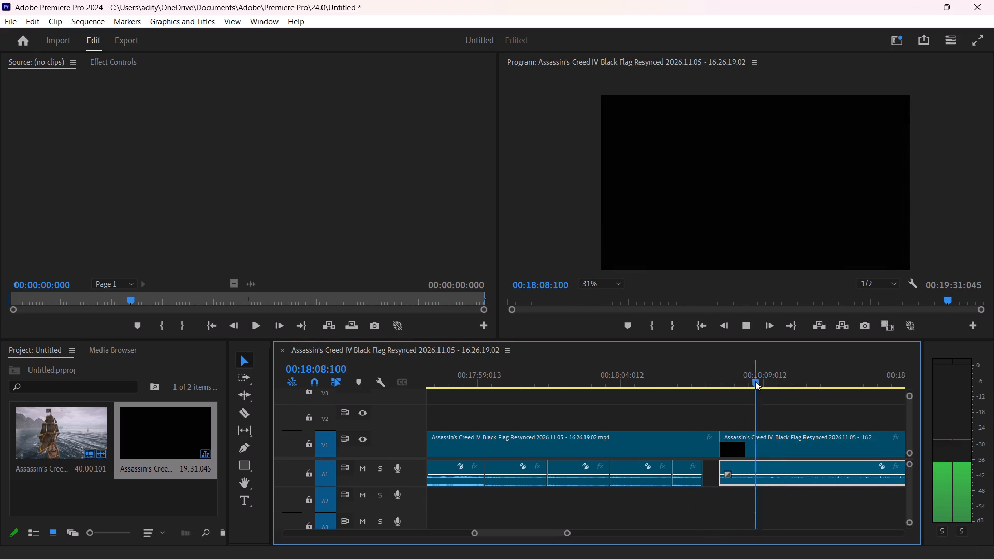
drag(777, 381, 730, 396)
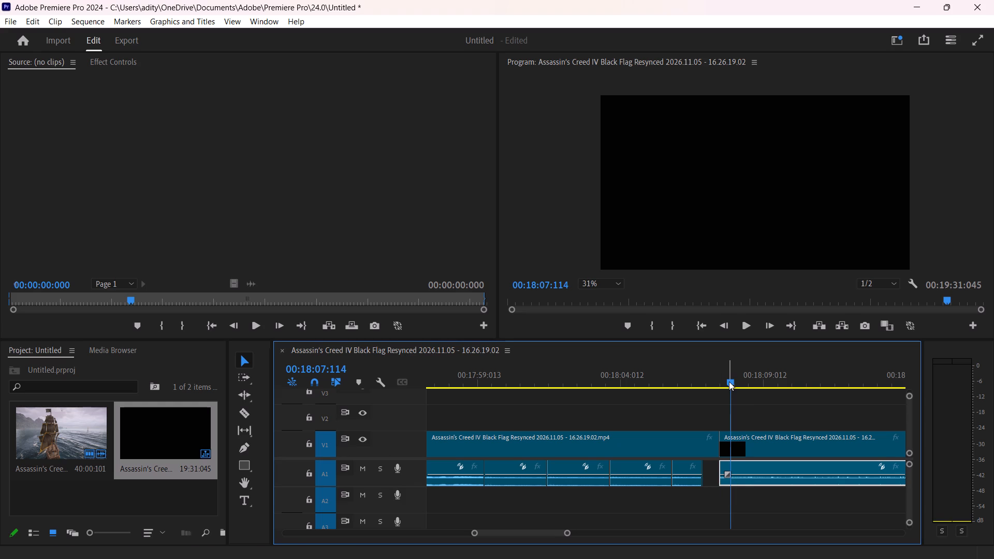
drag(729, 381, 756, 393)
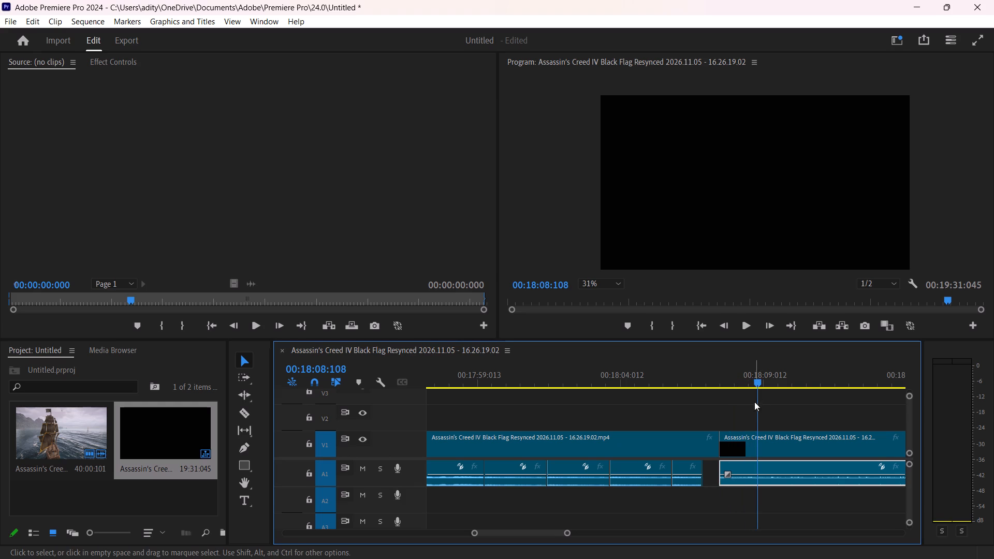
key(ctrl+c)
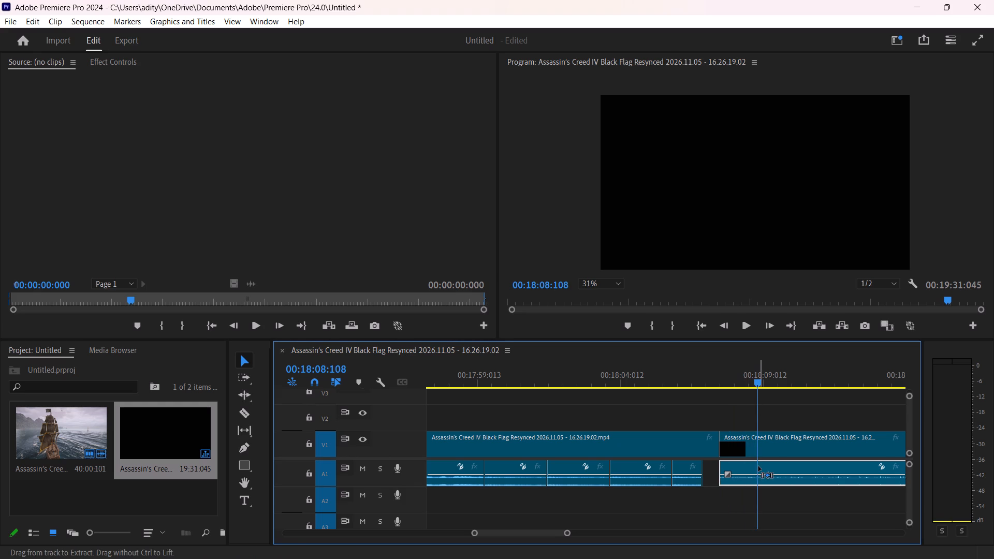
key(ctrl+c)
key(c)
click(758, 466)
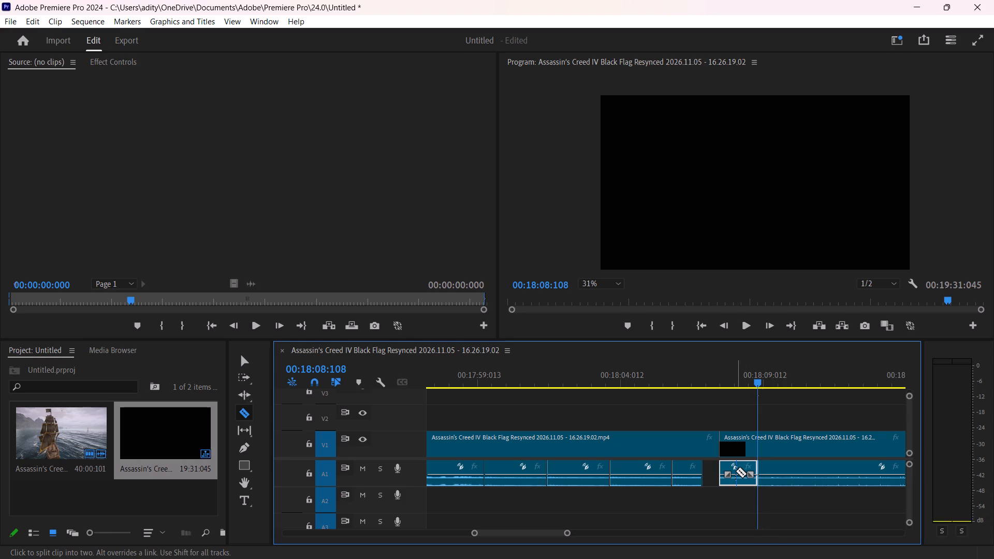
key(ctrl+c)
key(ctrl+v)
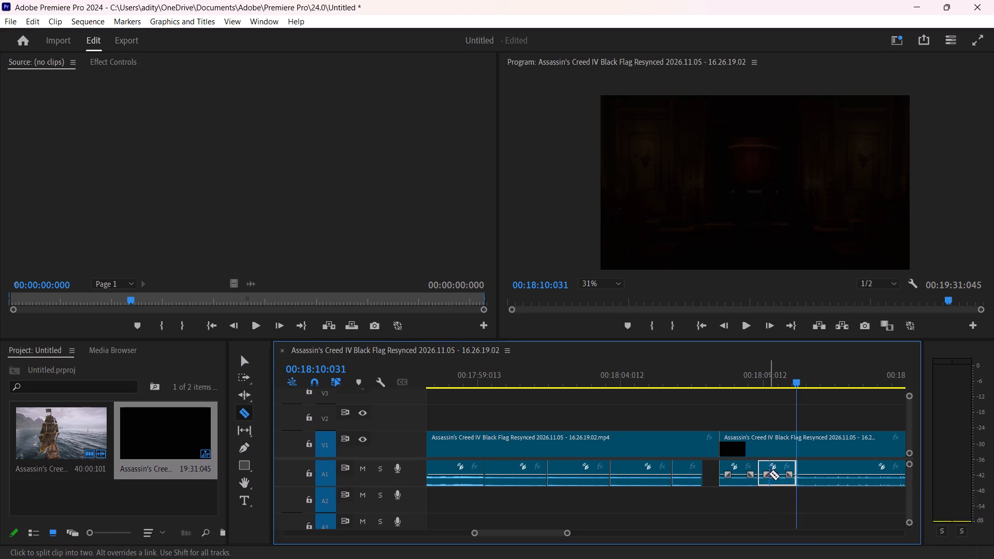
Move the original audio piece back against the last dock audio copy and trim its end to the dock video's end.
key(v)
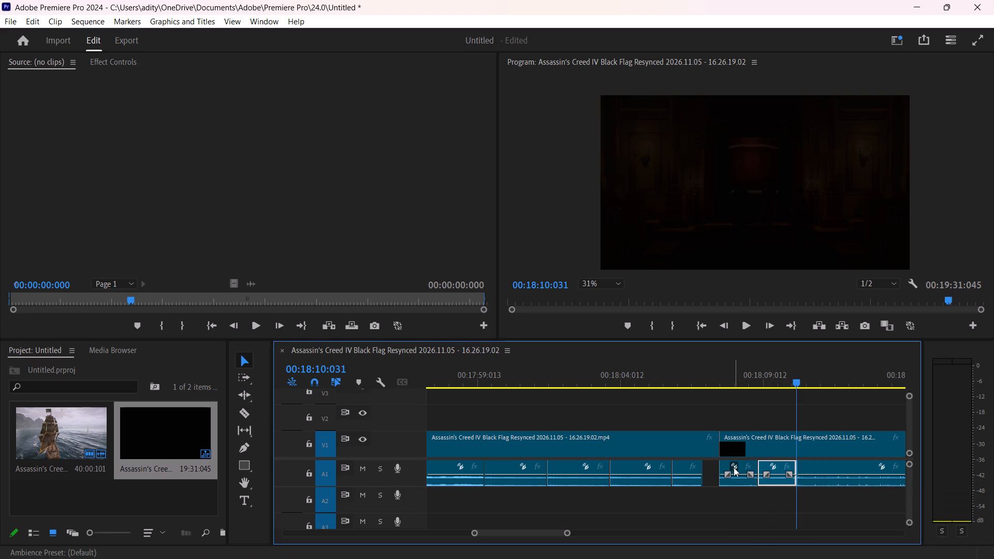
drag(725, 466, 713, 465)
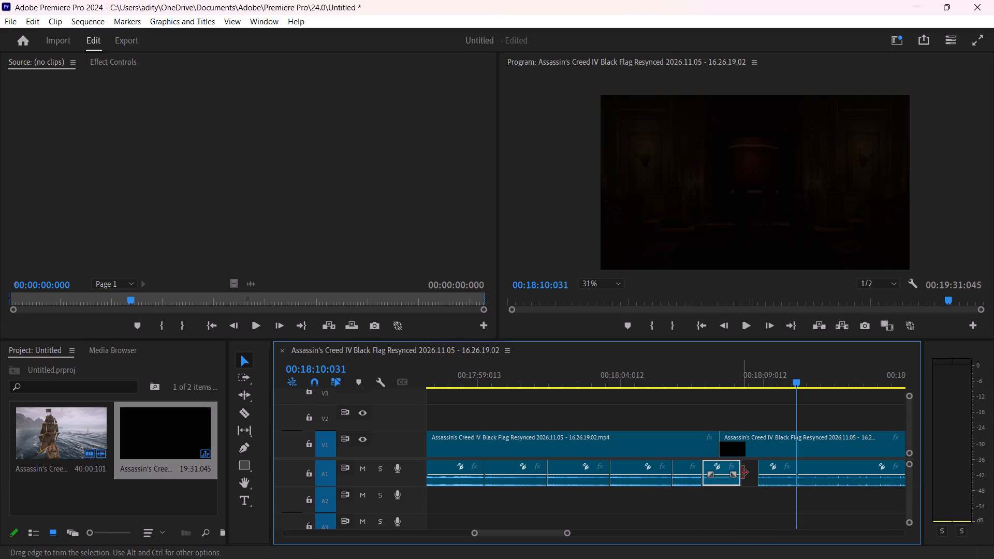
drag(740, 470, 722, 467)
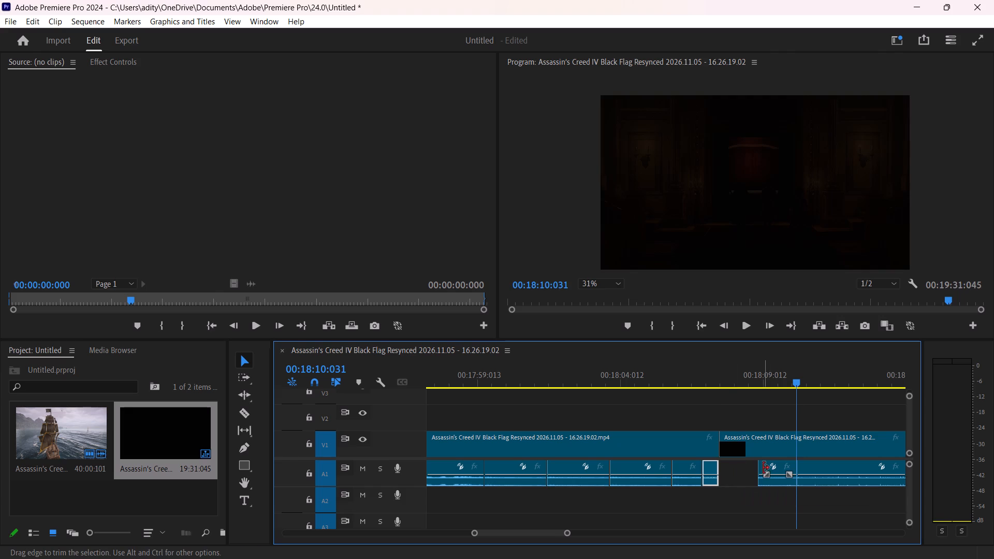
Move the pasted audio copy to the start of the post-credits video and extend the remaining audio back to meet it.
drag(771, 484, 769, 484)
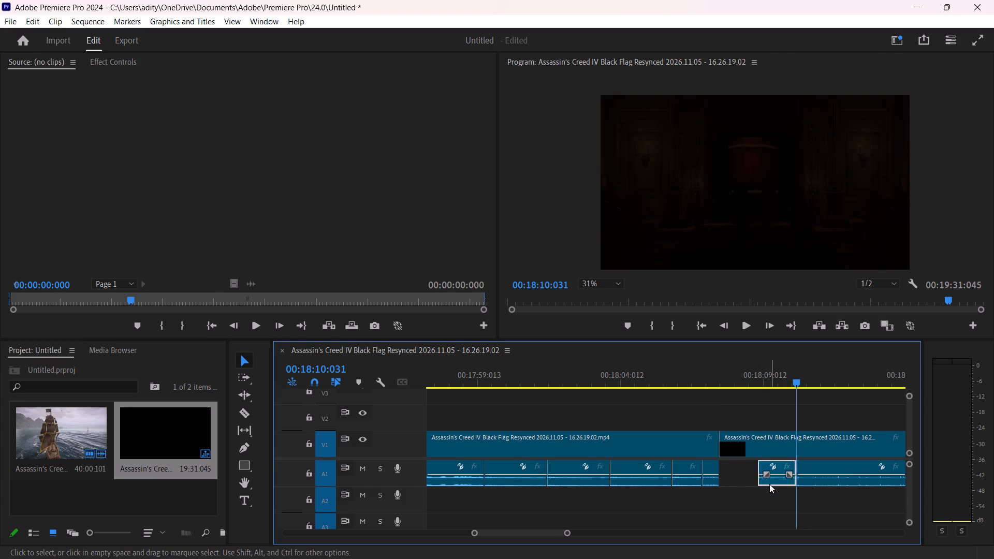
drag(769, 484, 735, 480)
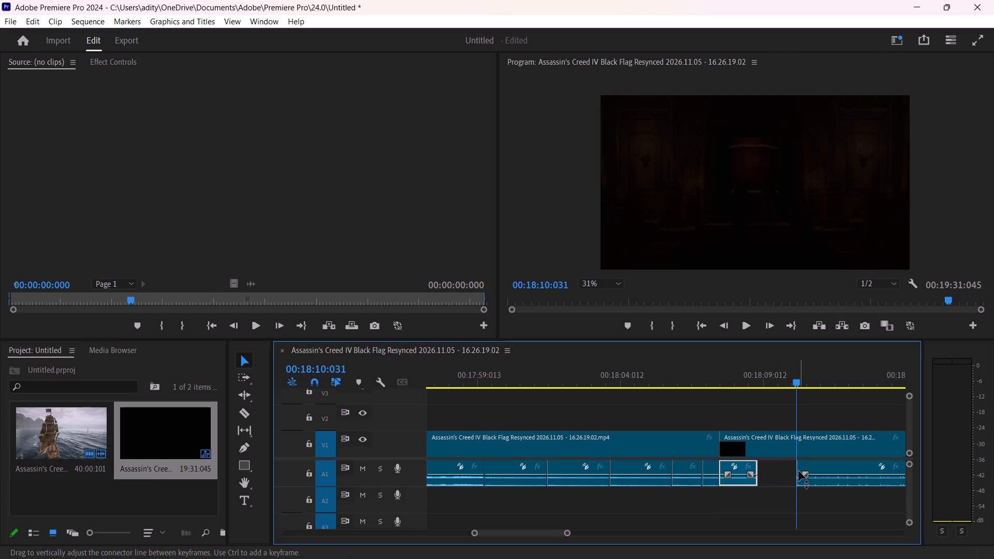
drag(796, 470, 758, 469)
Play back the dock ending and its transition into the post-credits scene to check the patched audio.
drag(797, 383, 668, 413)
key(space)
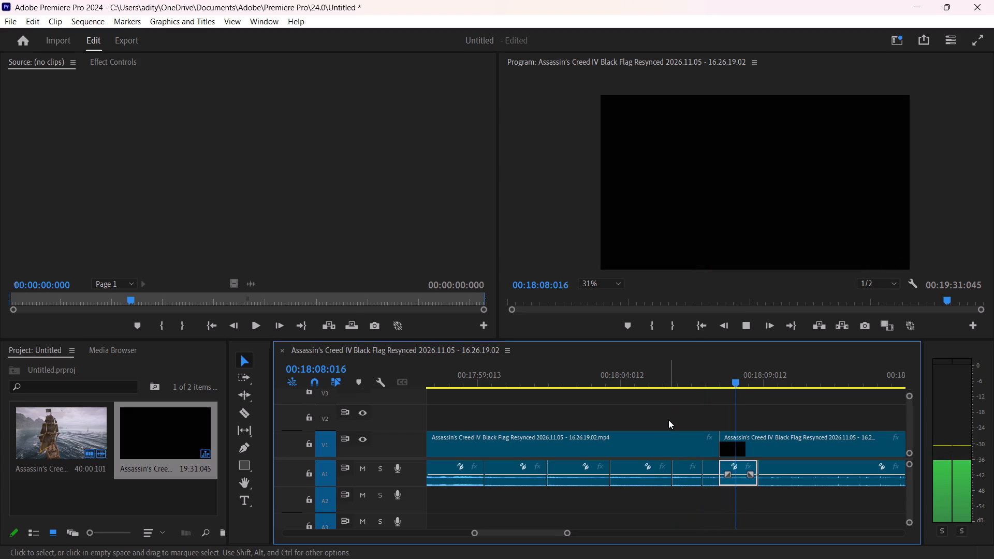
double_click(724, 510)
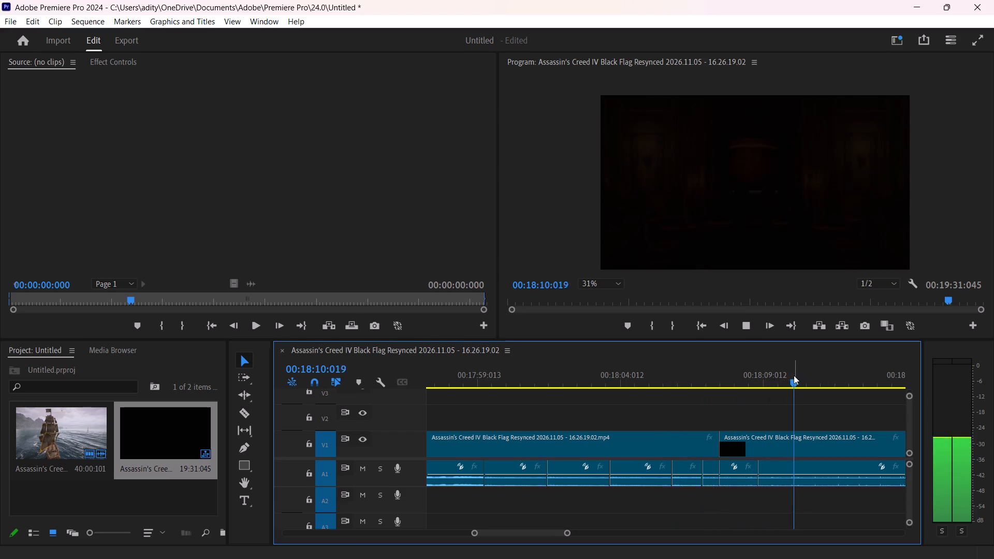
drag(797, 381, 489, 437)
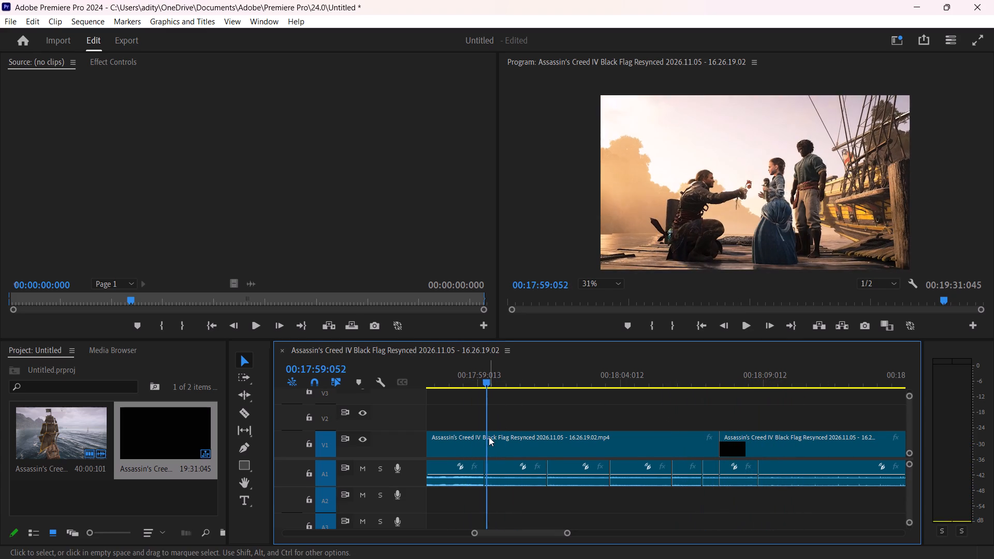
key(space)
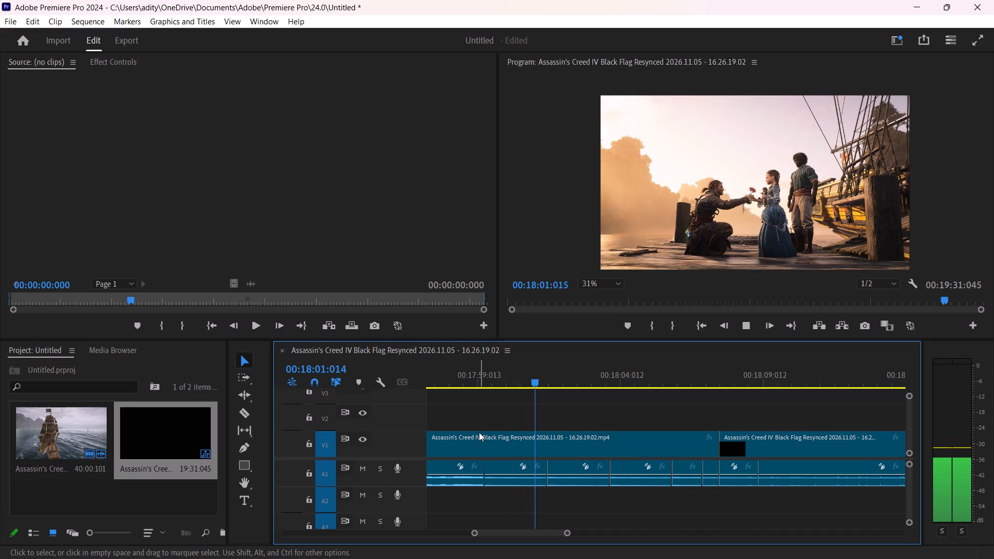
key(space)
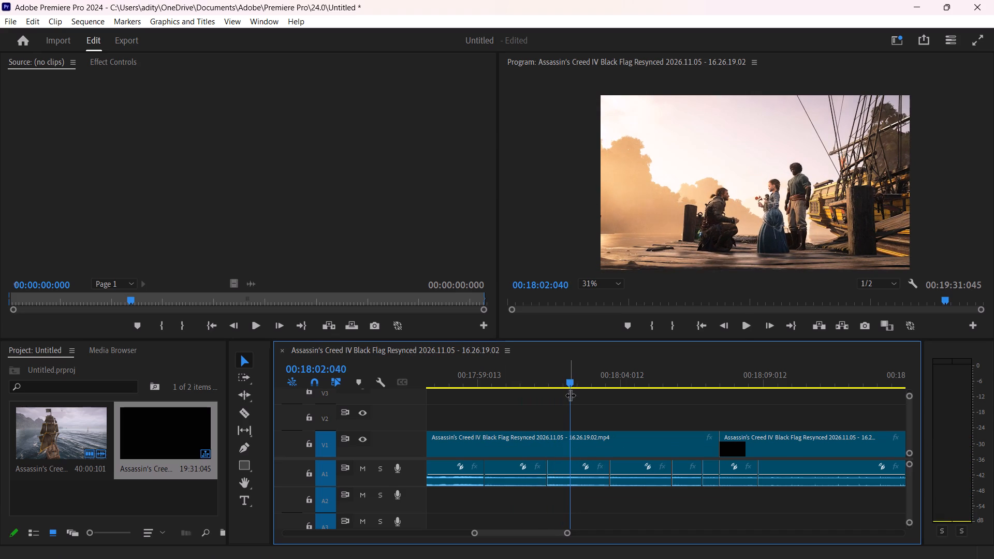
drag(573, 385, 567, 387)
click(567, 387)
key(space)
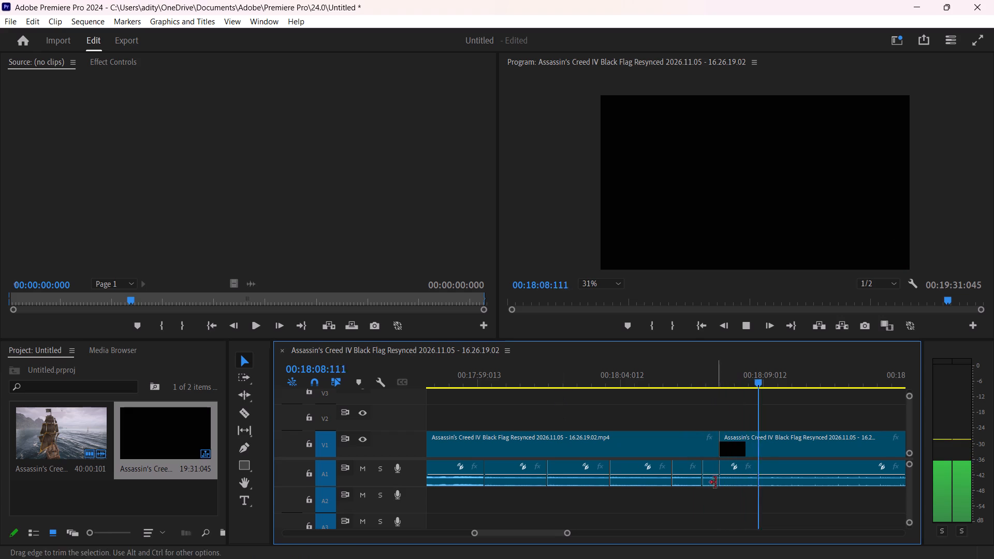
Play back the loading section before Great Inagua and look for a quiet audio stretch.
drag(570, 533, 780, 529)
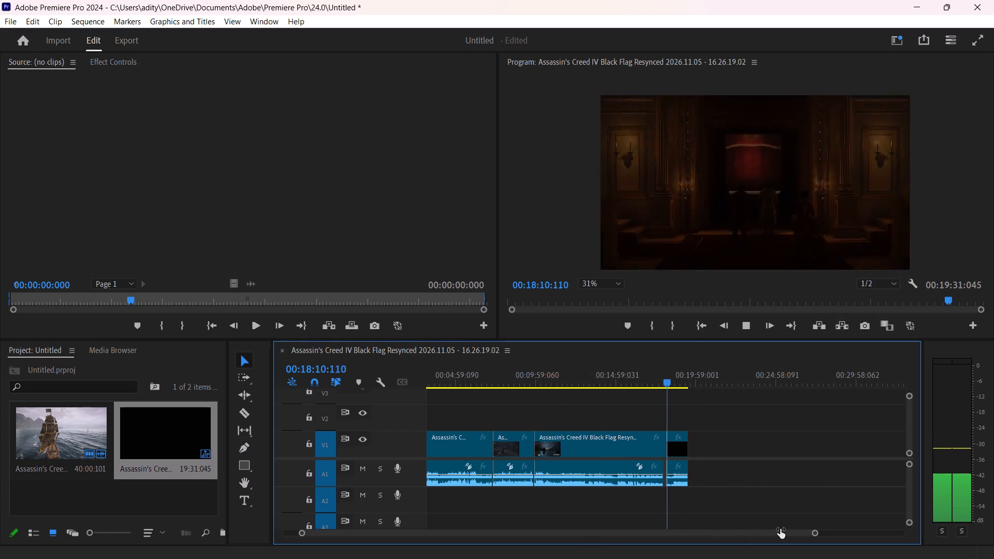
drag(780, 529, 719, 517)
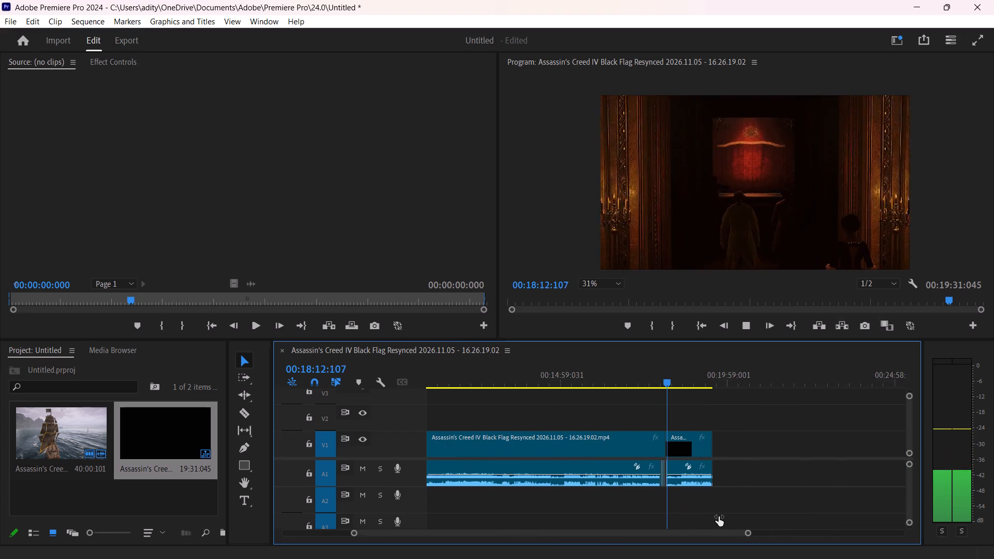
drag(719, 517, 713, 513)
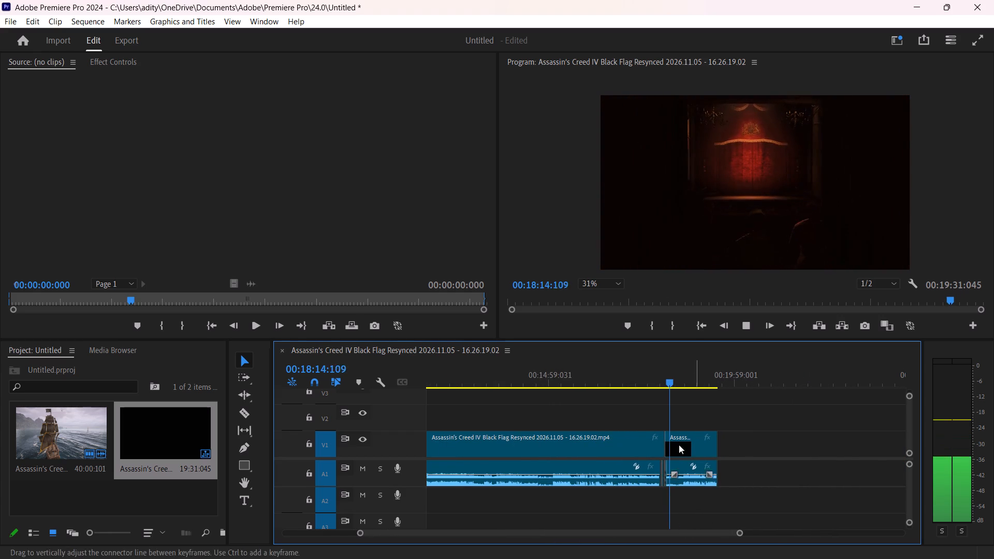
drag(671, 381, 544, 403)
key(space)
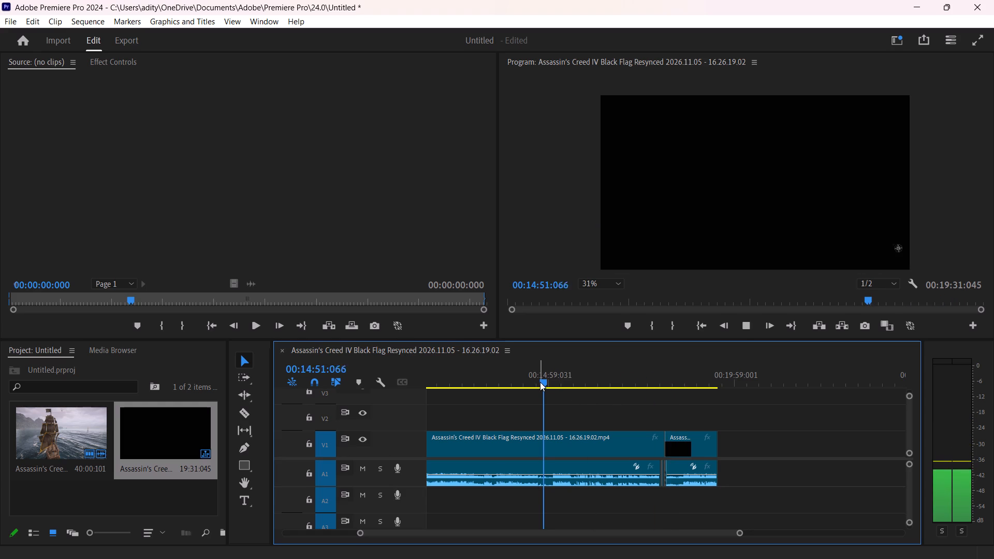
drag(740, 534, 656, 518)
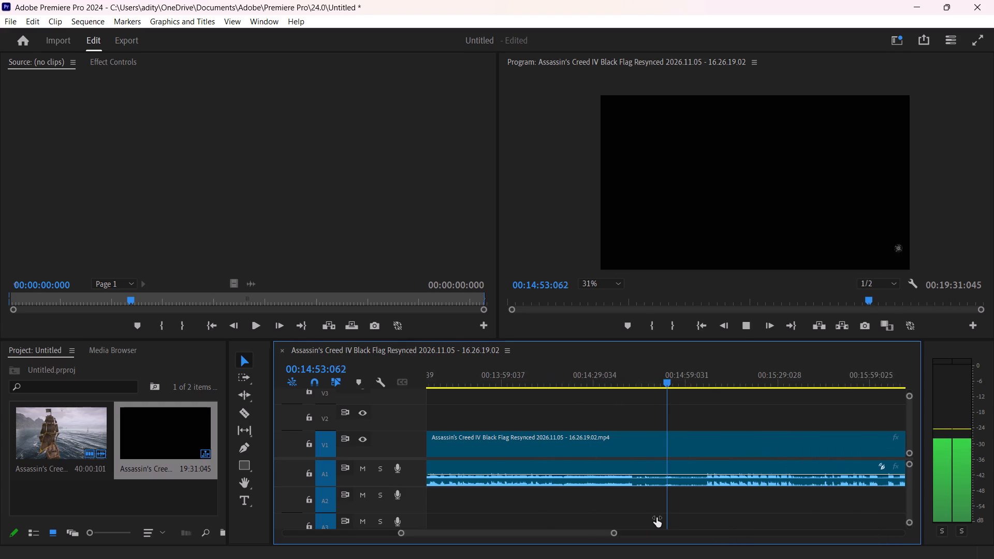
drag(656, 518, 627, 521)
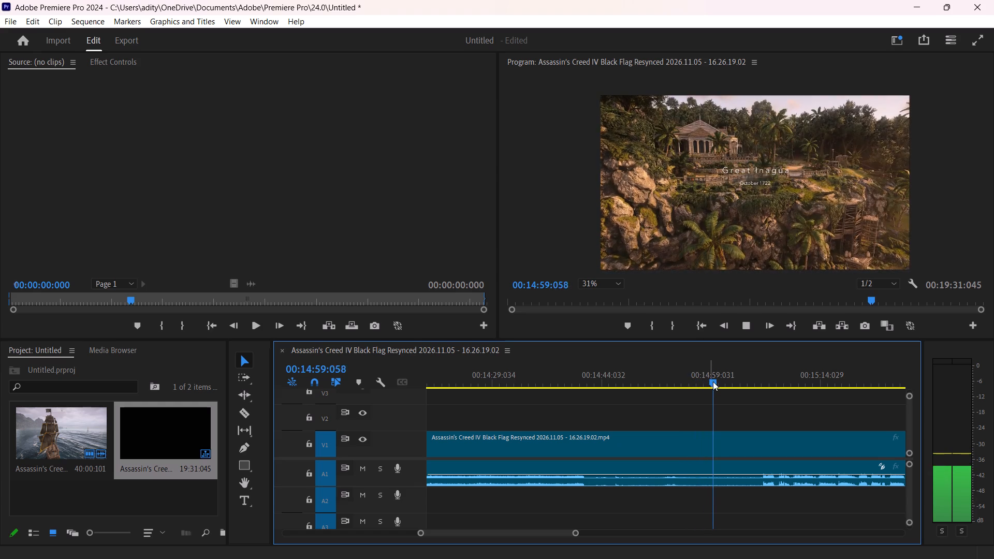
drag(717, 382, 755, 394)
key(space)
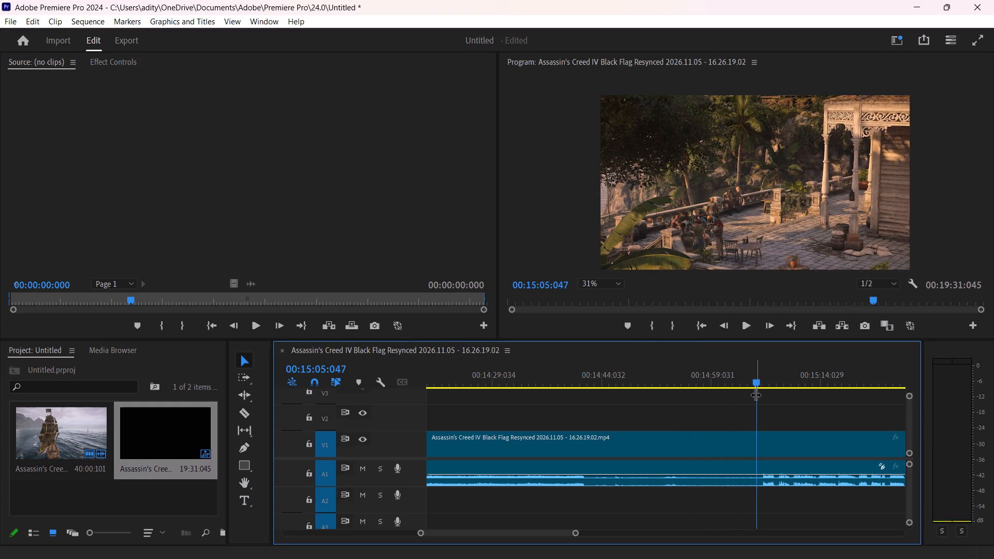
drag(757, 382, 603, 411)
key(space)
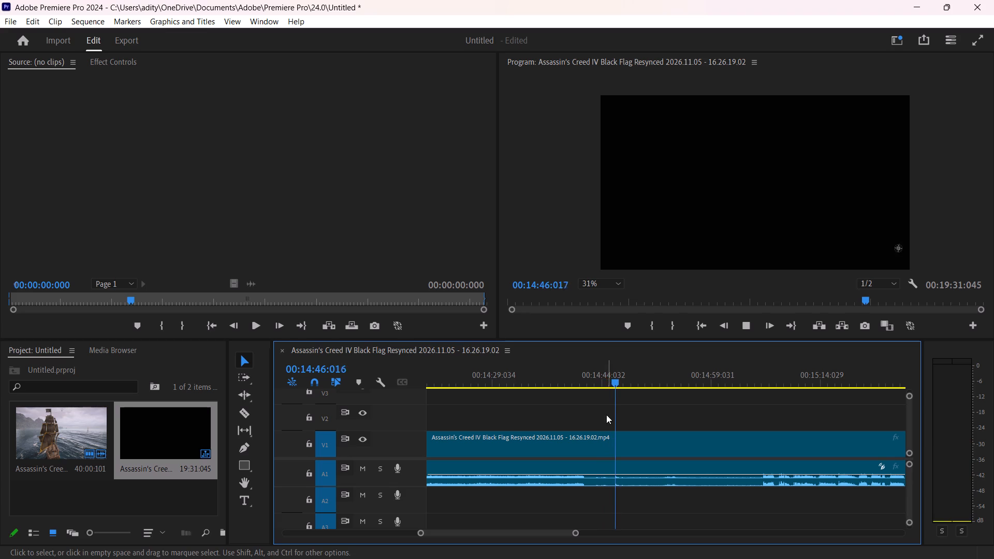
Split only the loading section's audio at 00:14:48:004 and 00:14:51:056, and copy the piece between the cuts.
key(space)
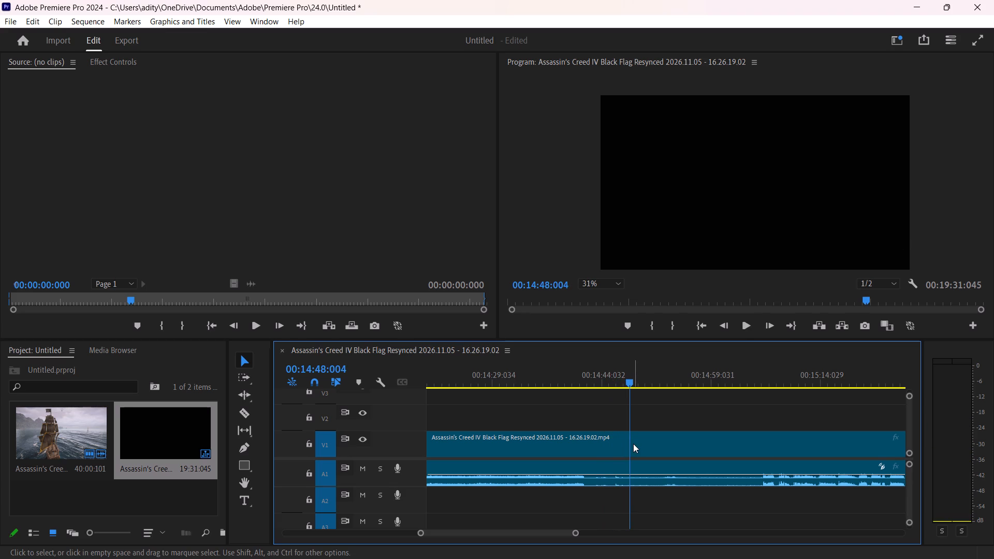
key(c)
click(633, 444)
key(ctrl+z)
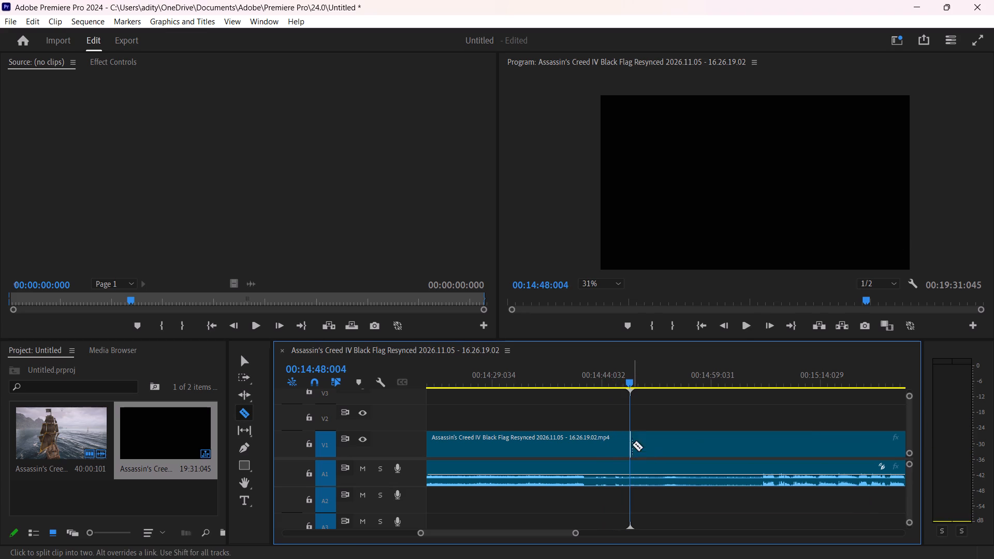
click(631, 470)
key(space)
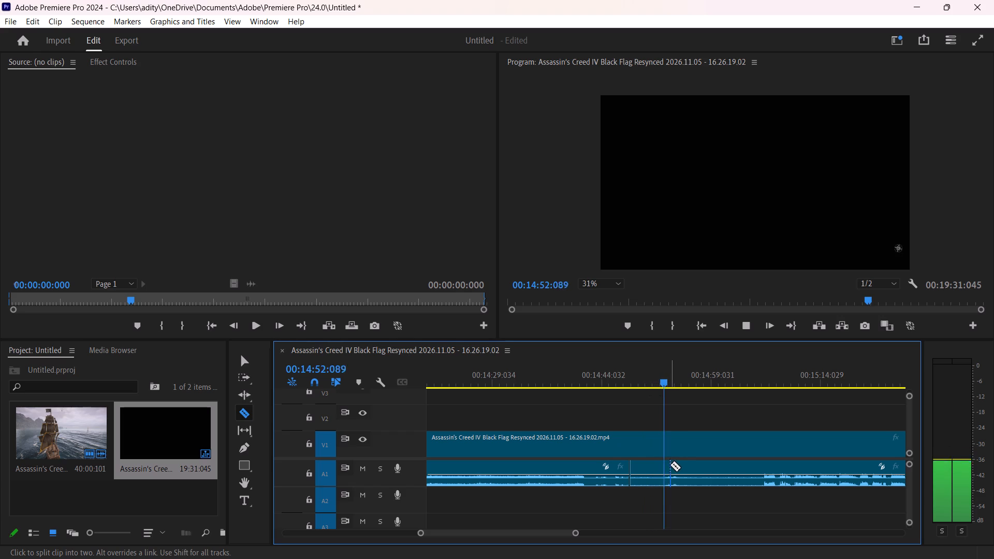
drag(677, 382, 675, 384)
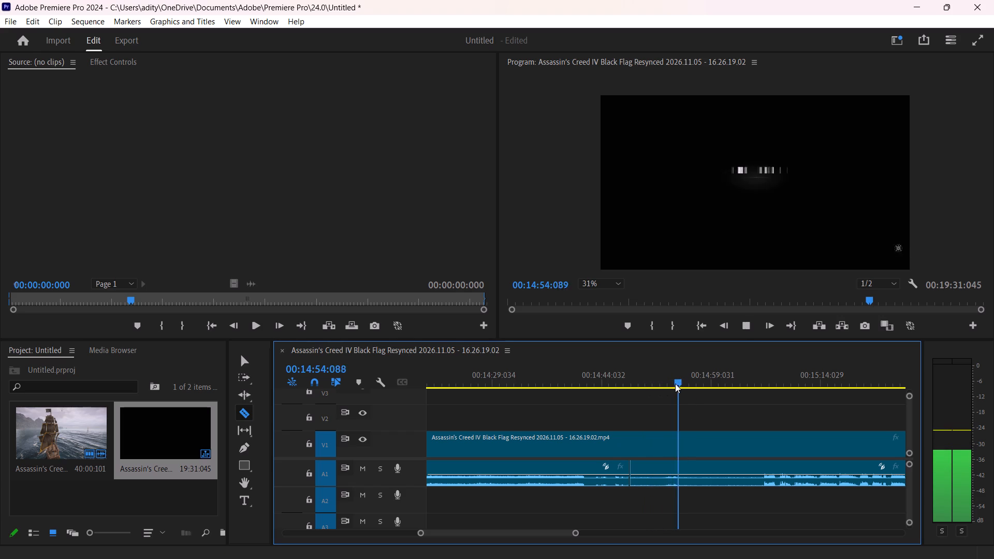
drag(675, 384, 653, 383)
key(c)
click(656, 462)
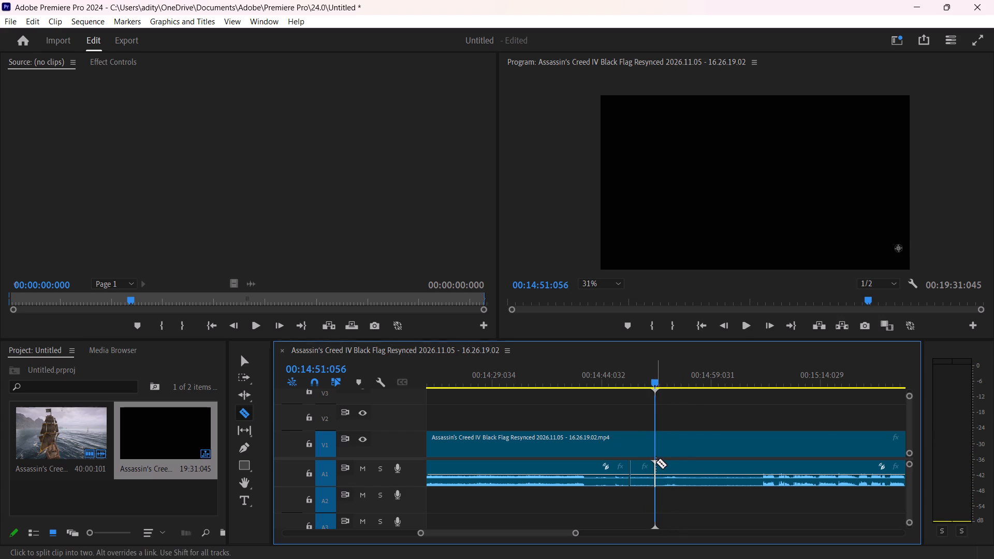
key(v)
right_click(641, 471)
click(725, 47)
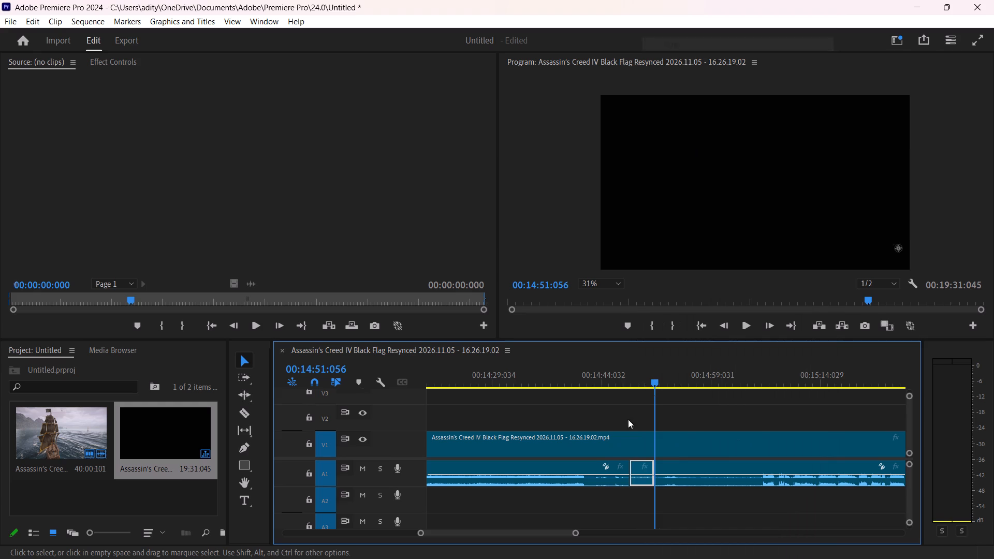
Return to the dock ending and go through its audio cuts up to the post-credits scene to locate the pieces needing replacement.
drag(577, 532, 692, 524)
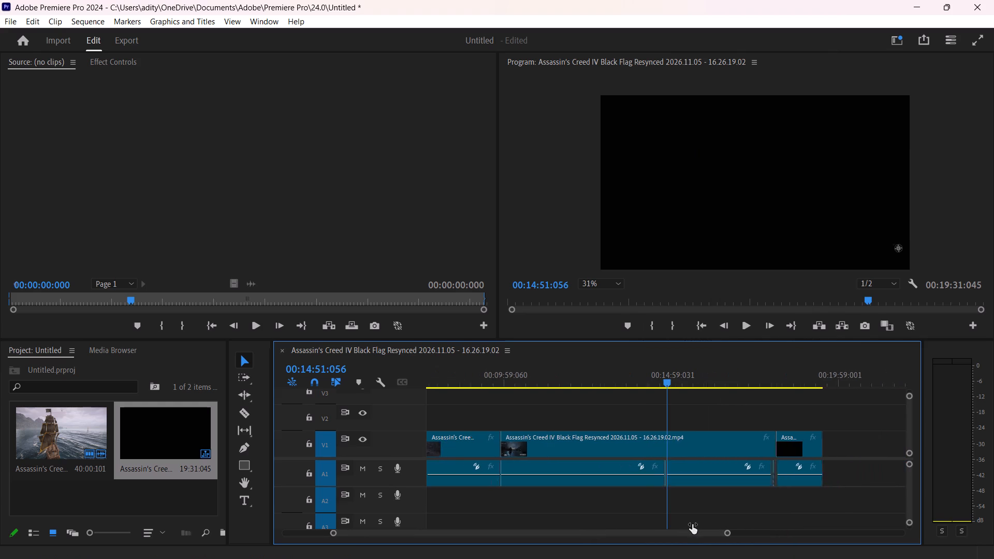
drag(692, 524, 570, 529)
drag(556, 533, 588, 534)
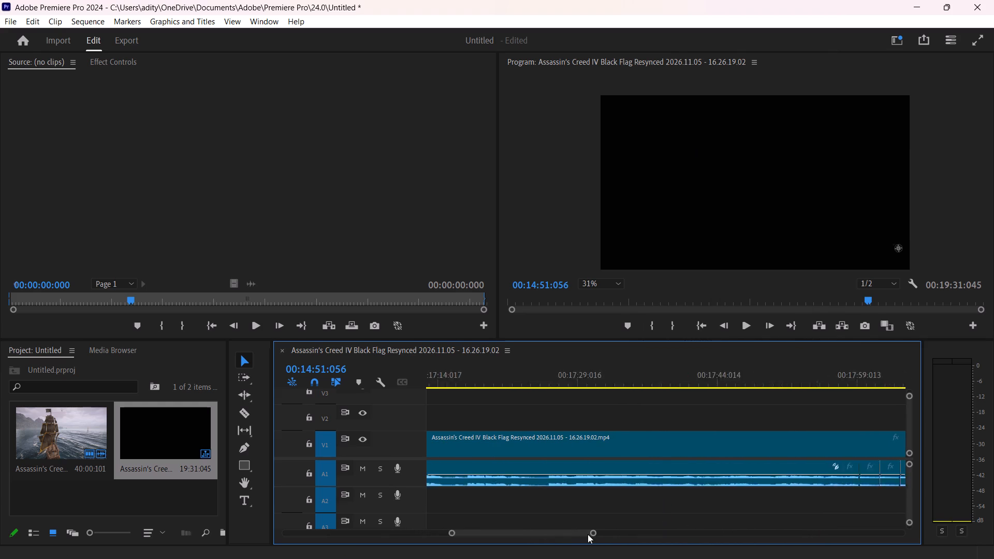
drag(588, 534, 586, 526)
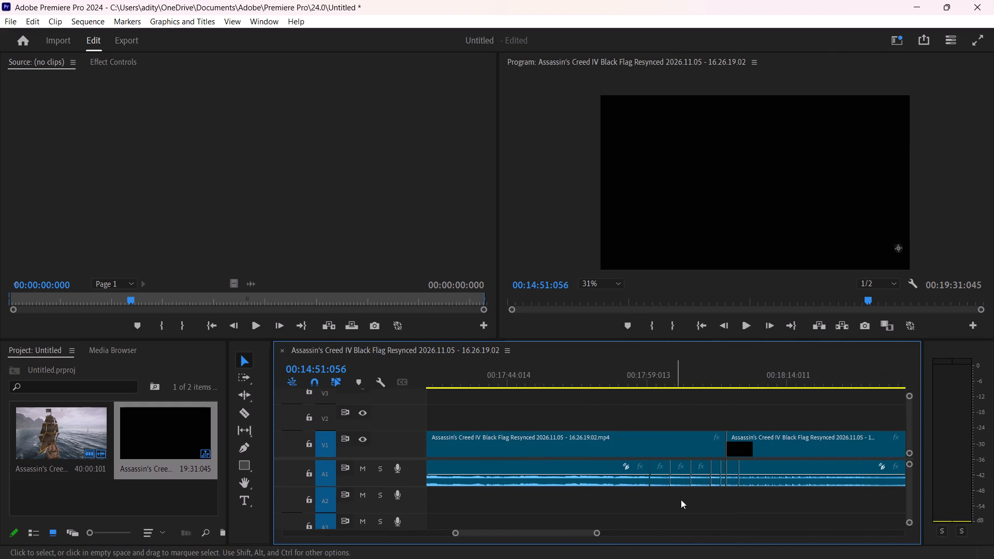
drag(600, 532, 572, 527)
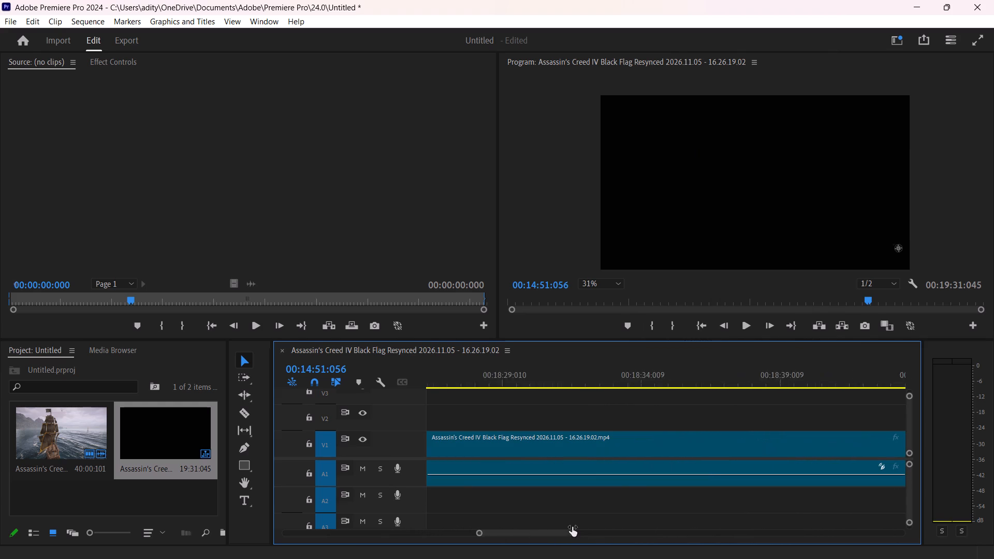
drag(572, 527, 588, 524)
click(581, 509)
key(Left)
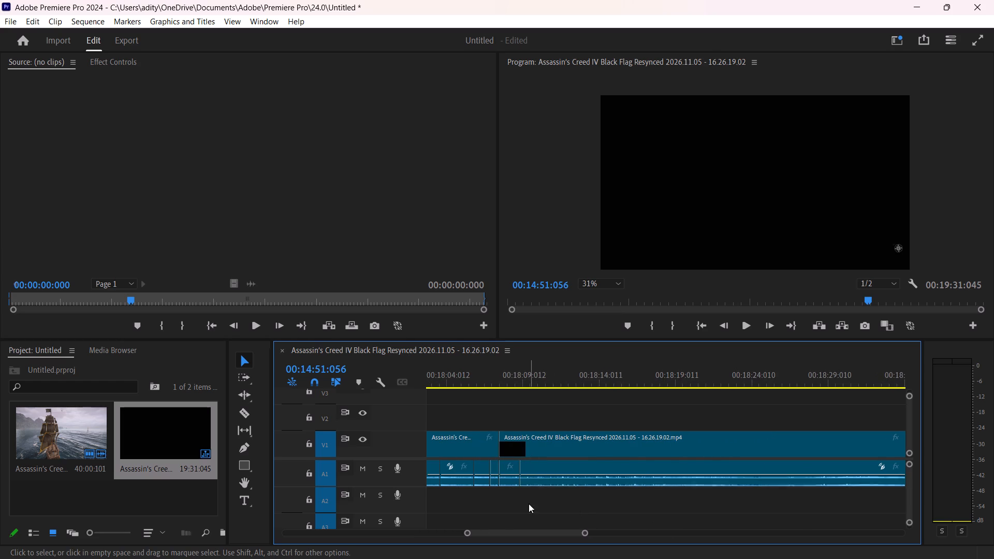
key(Right)
key(Right)
key(Right)
click(724, 439)
key(Right)
key(Right)
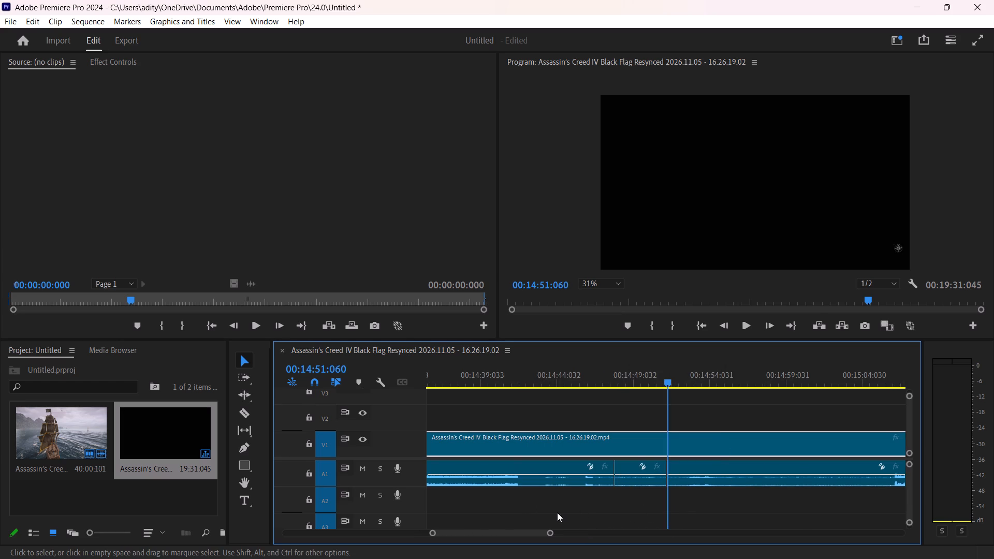
key(Down)
key(Right)
click(718, 499)
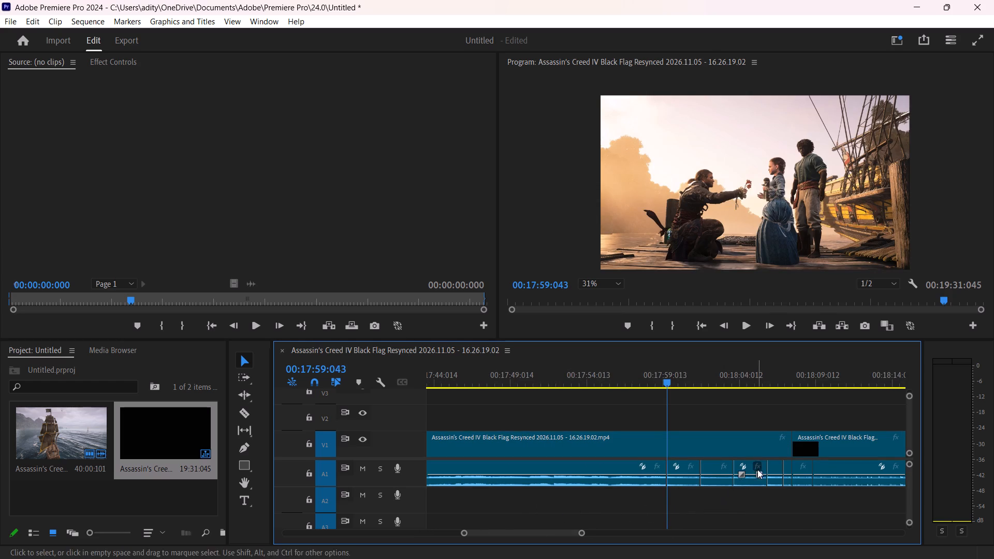
drag(581, 529, 574, 528)
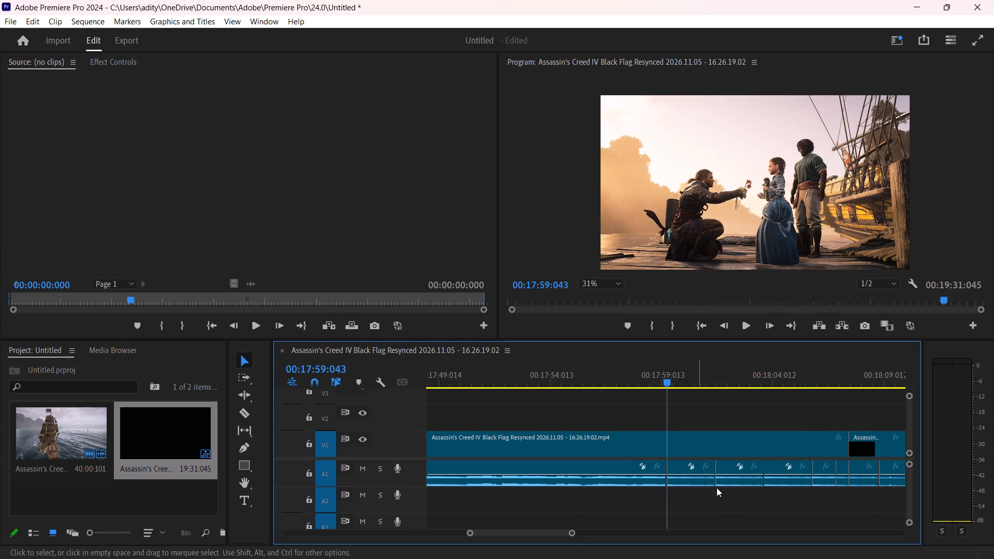
click(773, 464)
key(Down)
key(Down)
key(Down)
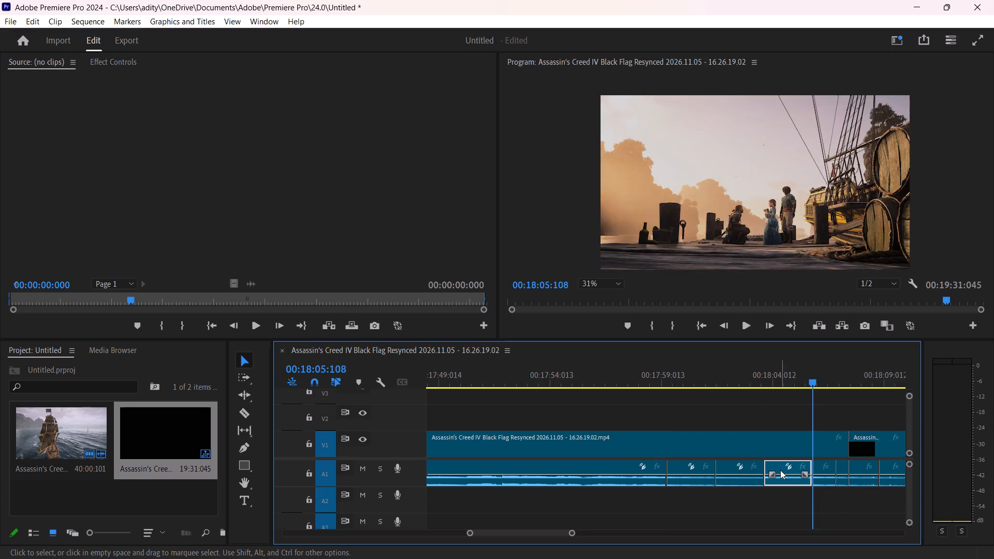
key(Down)
key(Down)
key(Down)
key(Down)
key(Up)
key(Left)
key(Left)
key(Left)
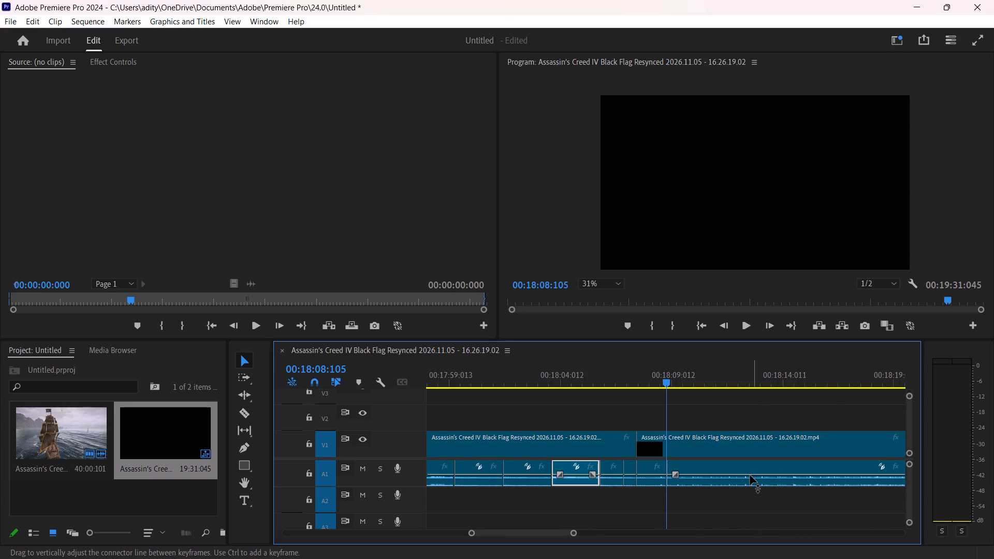
key(Down)
key(Up)
key(Up)
key(Up)
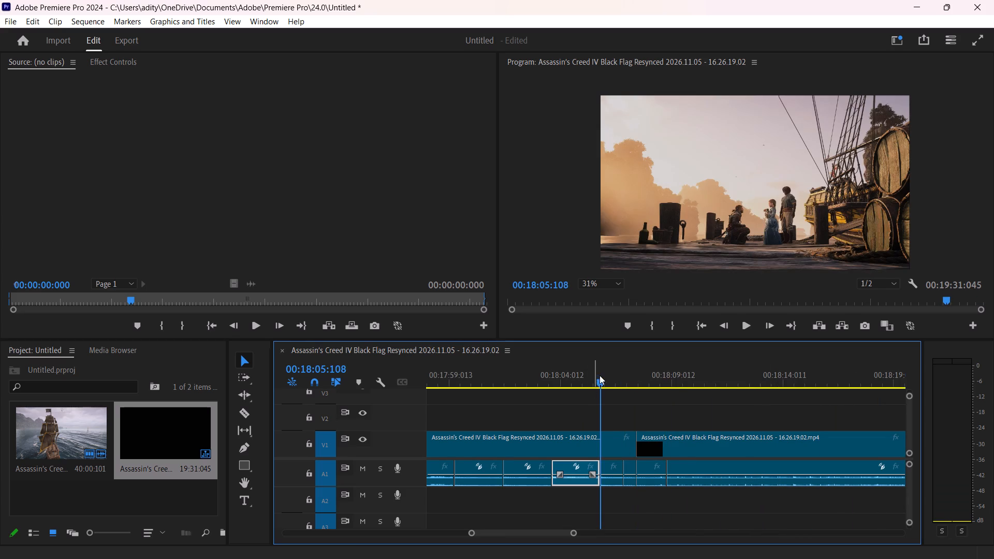
Delete the two dock audio pieces on either side of the cut at 00:18:05:108.
click(634, 499)
click(606, 467)
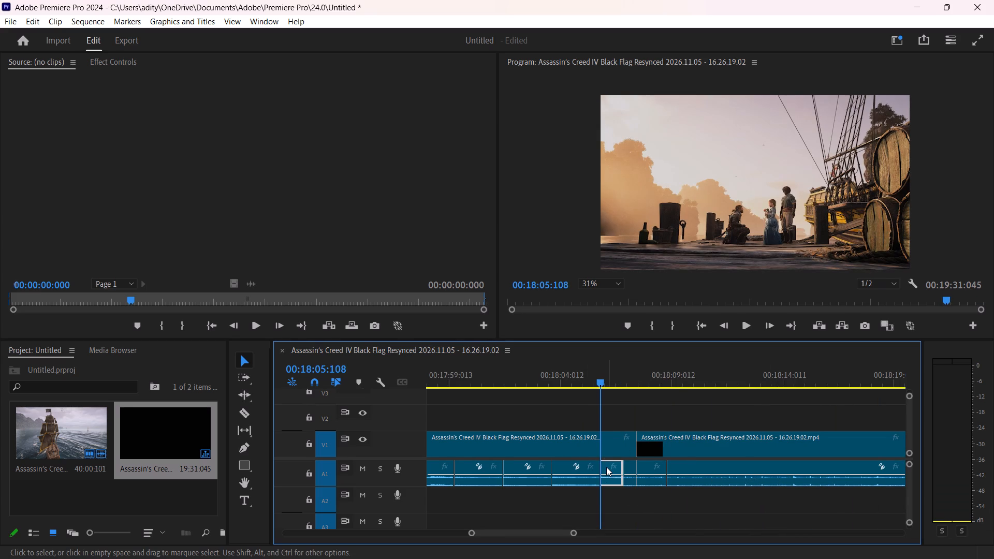
key(Delete)
click(562, 466)
key(Delete)
Paste the copied loading-section audio into the gap, starting at the end of the preceding dock audio copy.
key(ctrl+v)
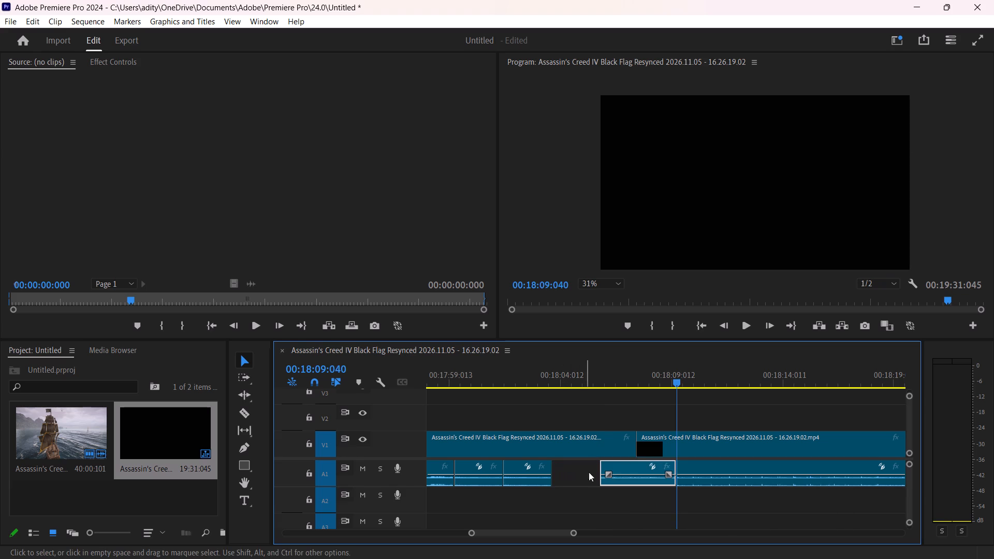
key(ctrl+z)
drag(574, 533, 566, 529)
drag(670, 383, 648, 393)
key(Up)
key(ctrl+v)
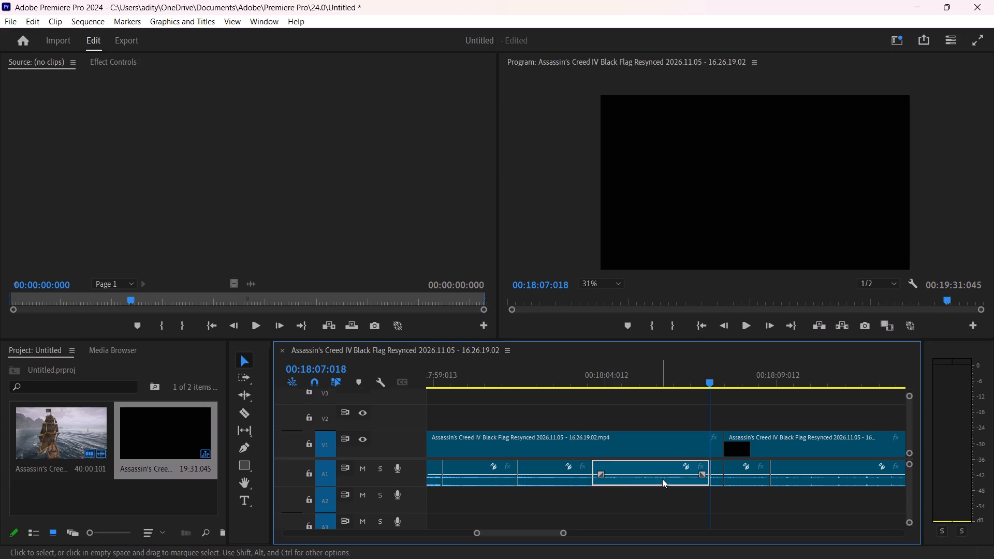
click(679, 505)
Play back the dock ending from about 00:18:05 to check the pasted loading-section audio.
drag(709, 381, 515, 420)
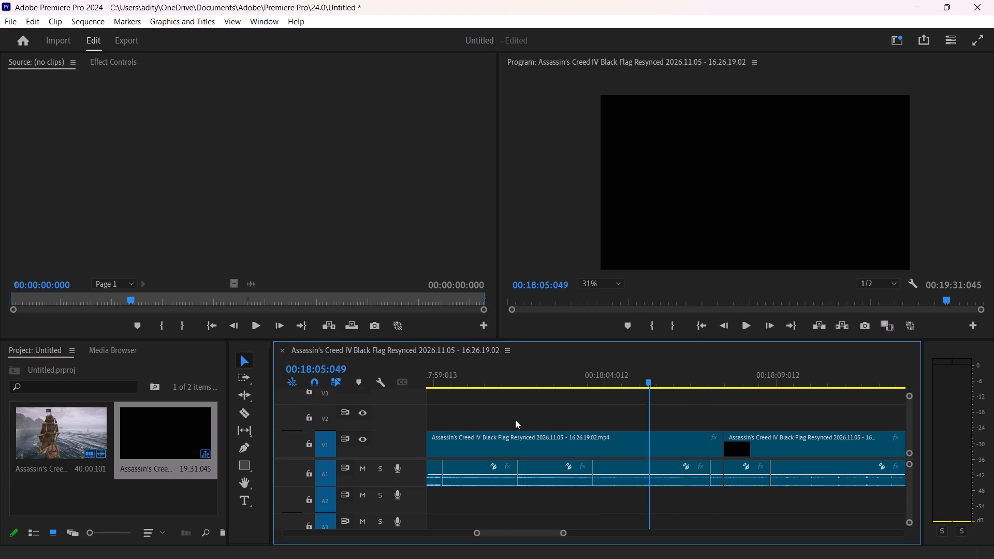
drag(515, 420, 467, 427)
key(space)
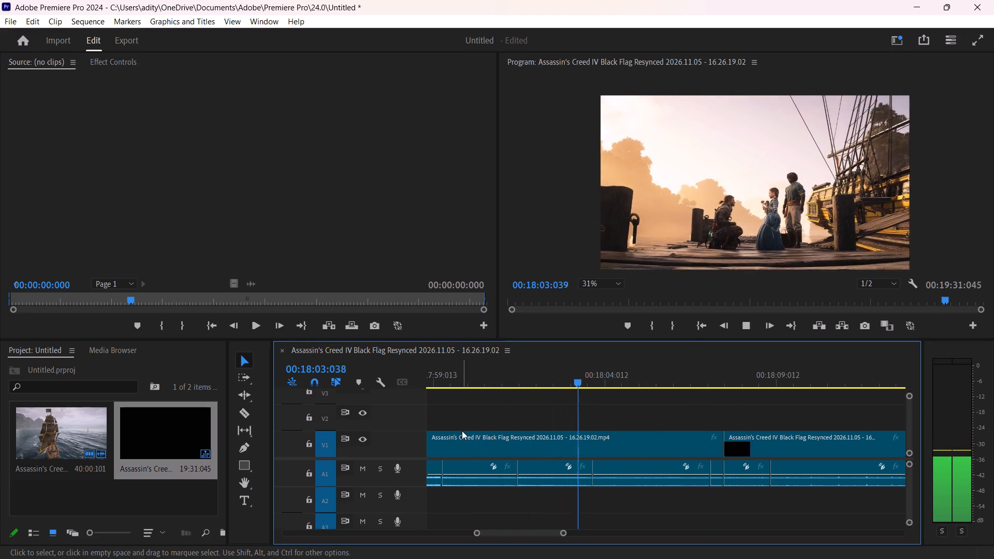
click(475, 533)
click(471, 531)
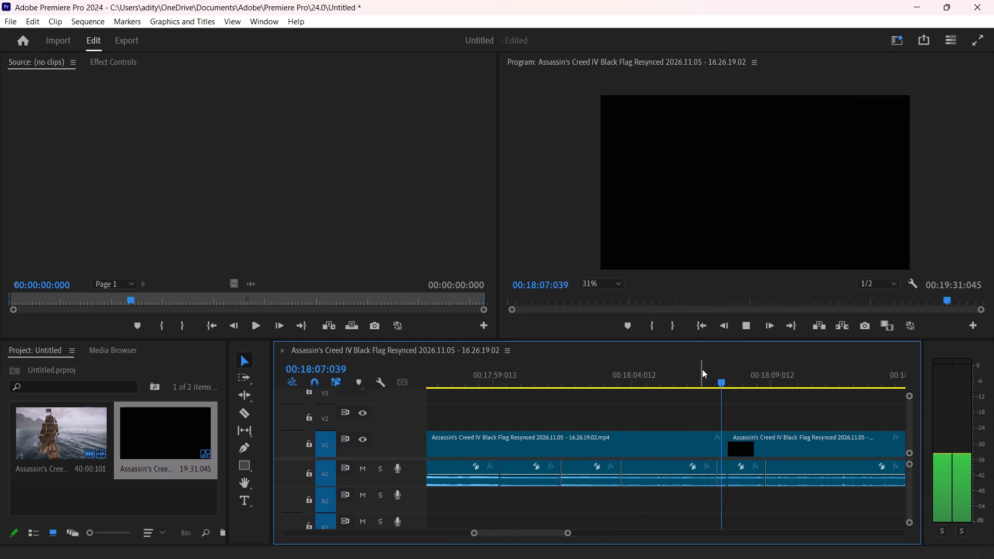
Join the through edit in the dock audio near 00:17:59.
drag(739, 385, 503, 413)
right_click(498, 468)
click(517, 461)
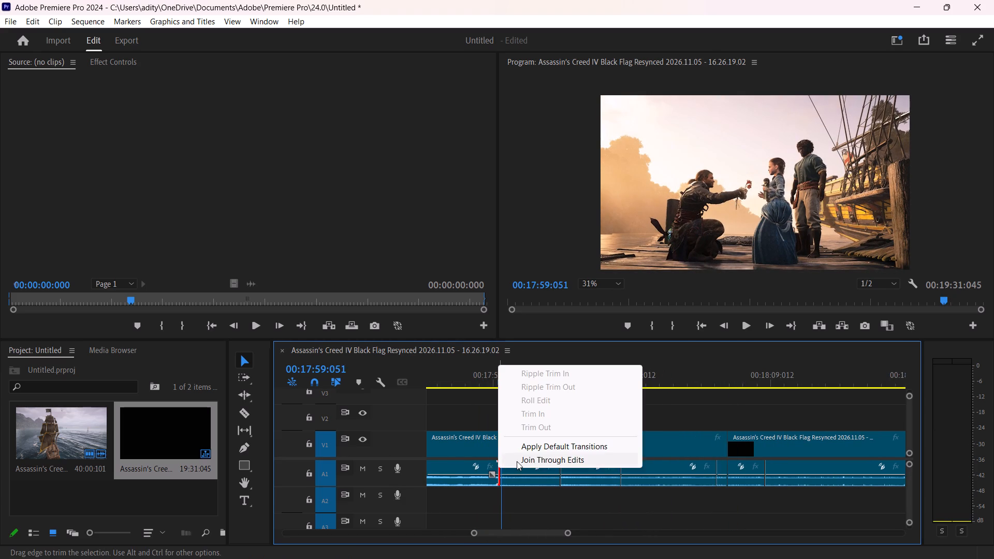
Delete the short dock audio piece between about 00:18:01 and 00:18:03.
key(space)
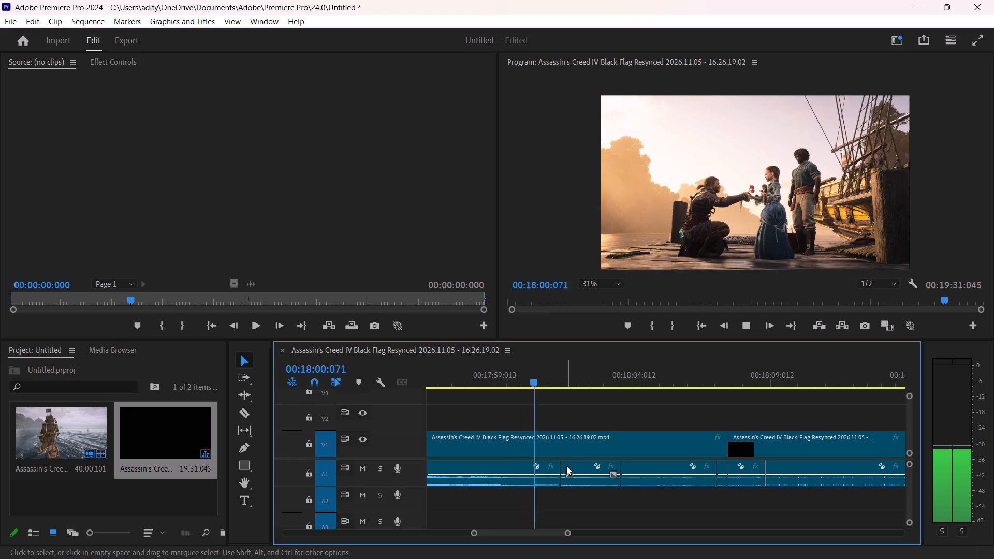
click(578, 466)
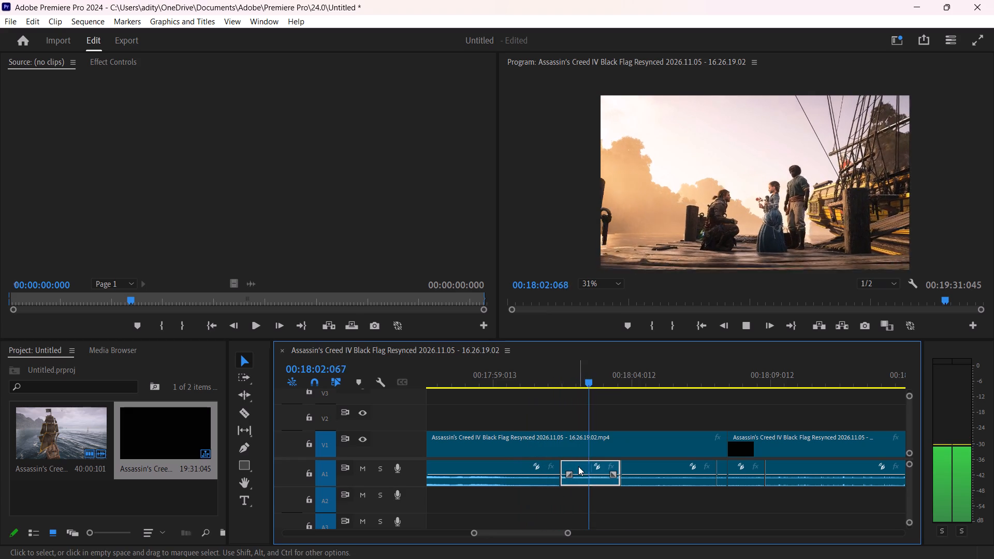
key(Delete)
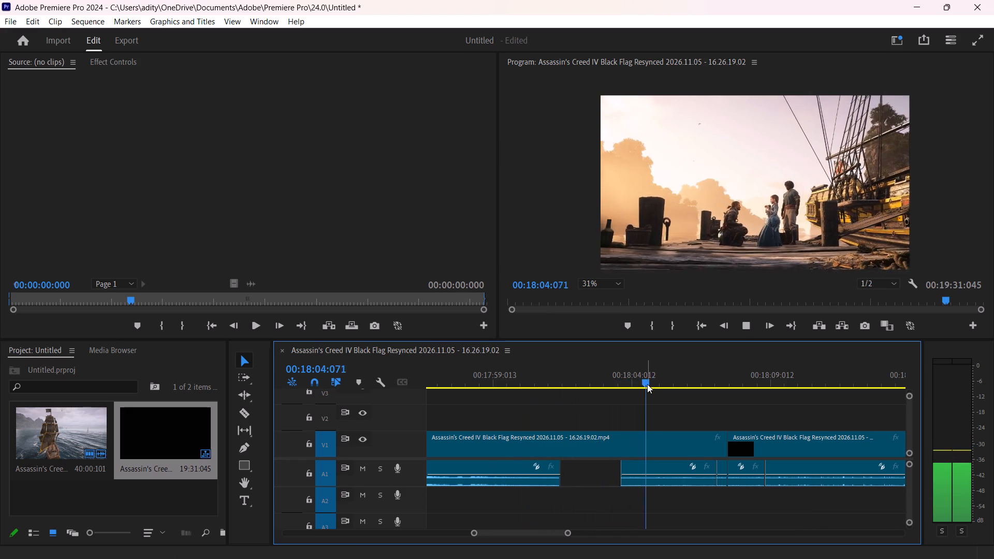
Extend the end of the preceding dock audio into the gap, up to 00:18:03:007.
drag(647, 384, 604, 404)
drag(560, 466, 611, 472)
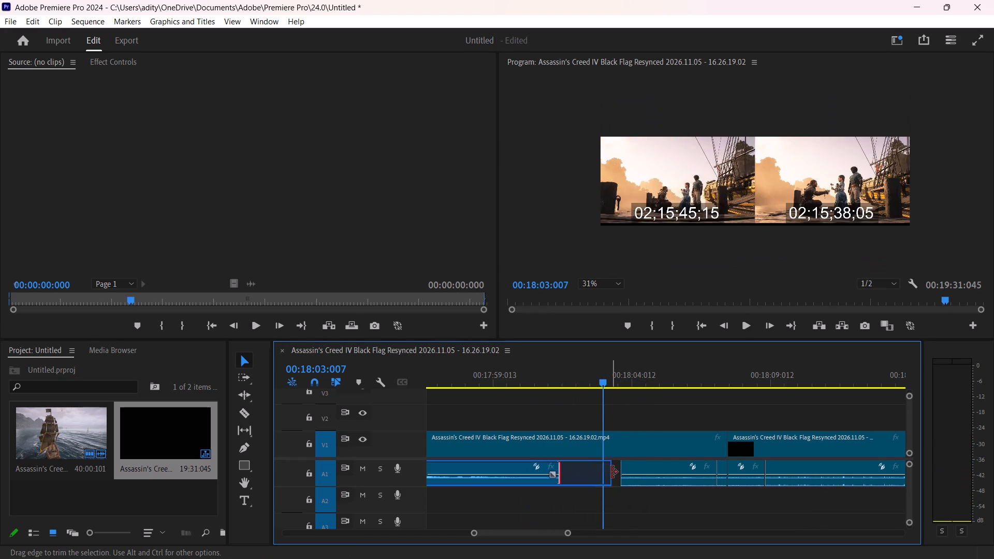
drag(602, 384, 574, 389)
key(space)
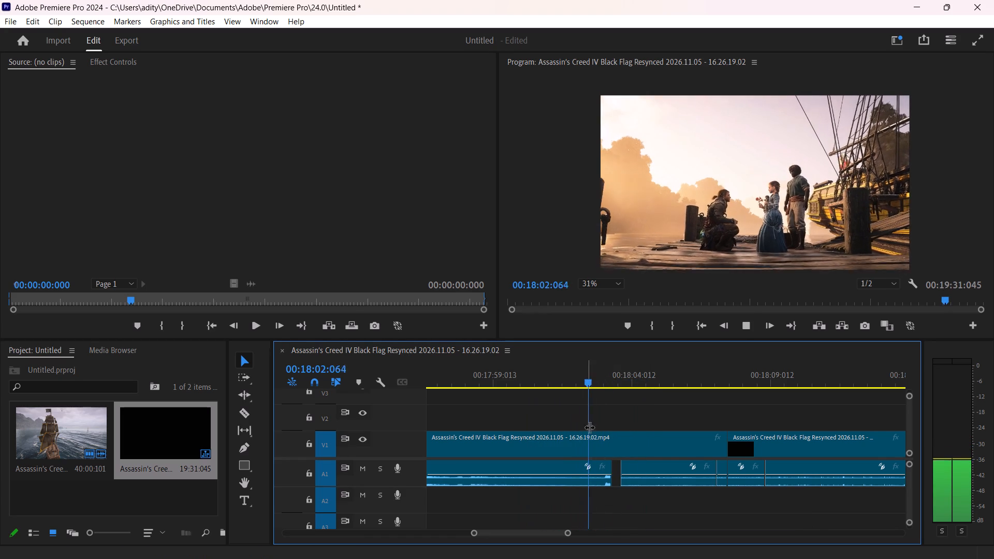
key(space)
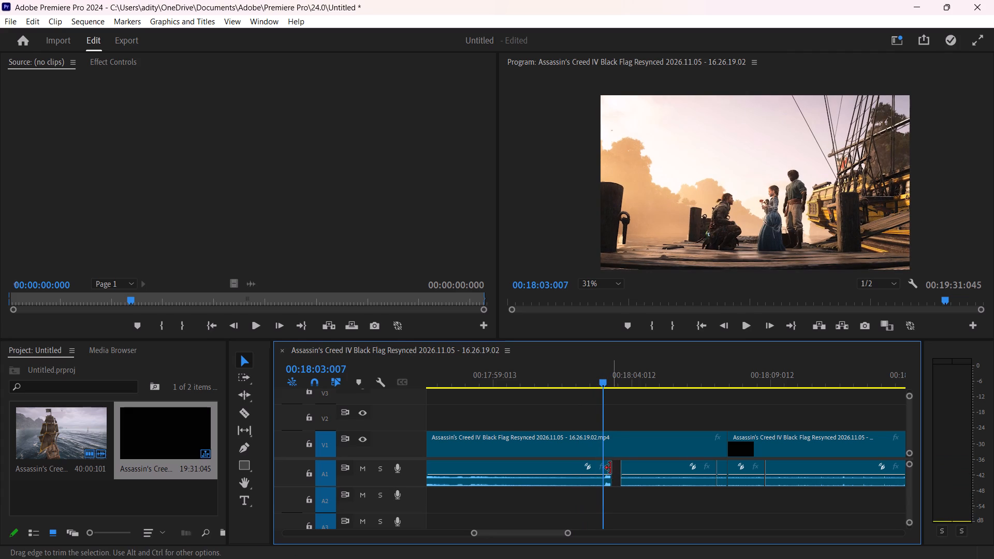
drag(610, 468, 605, 467)
Move the following audio piece earlier so it starts at 00:18:03:007, and play back the join.
drag(653, 465, 643, 466)
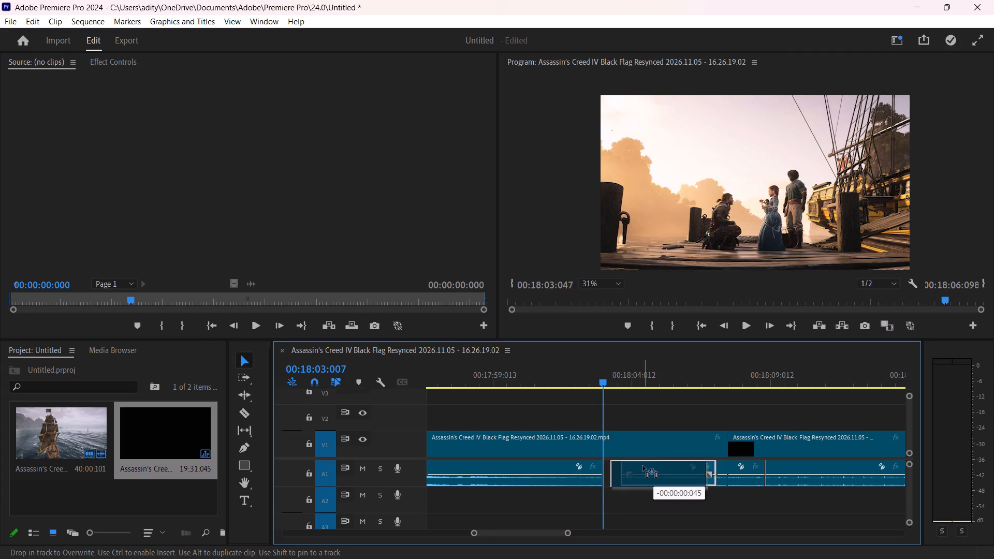
drag(643, 466, 636, 465)
key(space)
drag(630, 384, 594, 393)
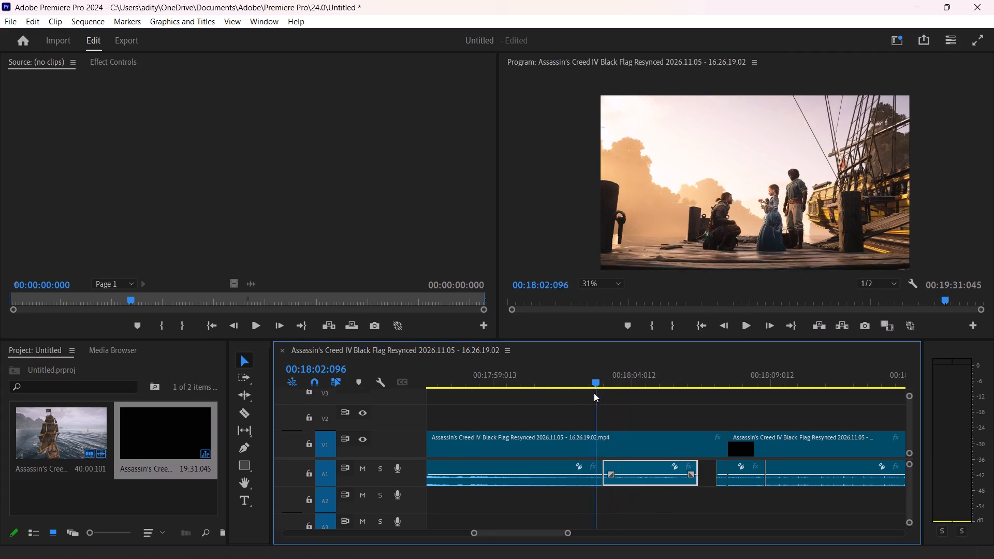
drag(594, 393, 587, 395)
key(space)
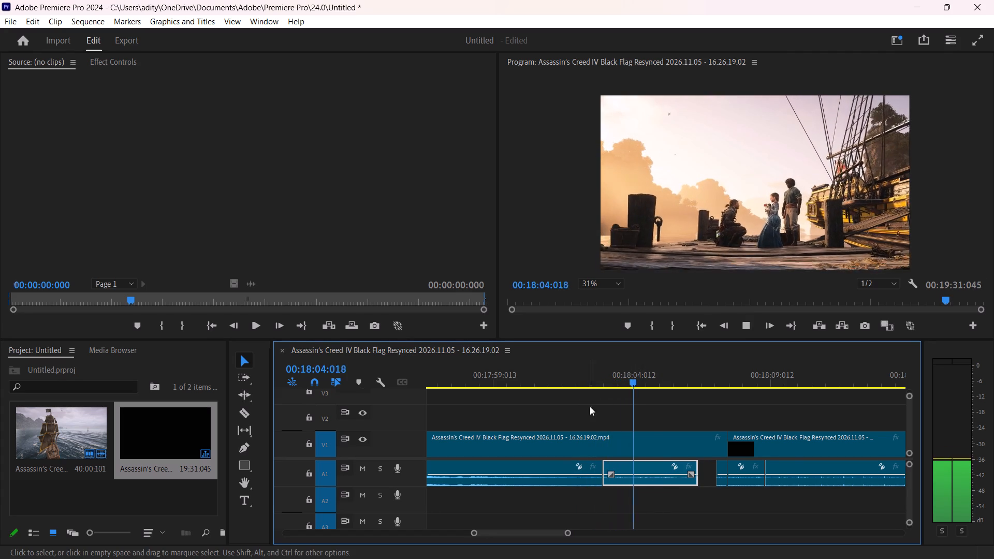
Delete the tiny leftover audio piece just before the video cut near 00:18:07.
click(721, 466)
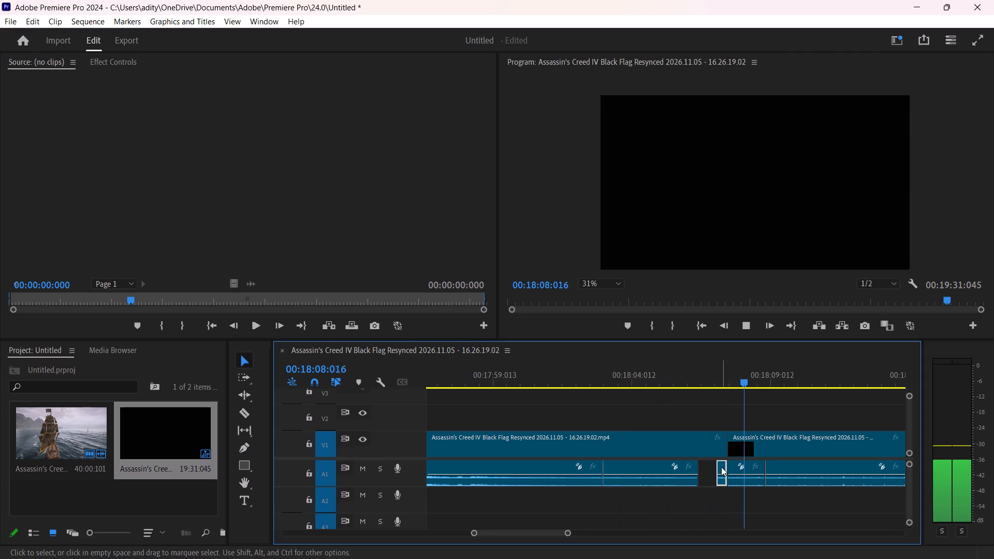
key(Delete)
Copy the short loading-section audio piece after the video cut and paste it at 00:18:06:059, where the dock audio ends.
click(736, 467)
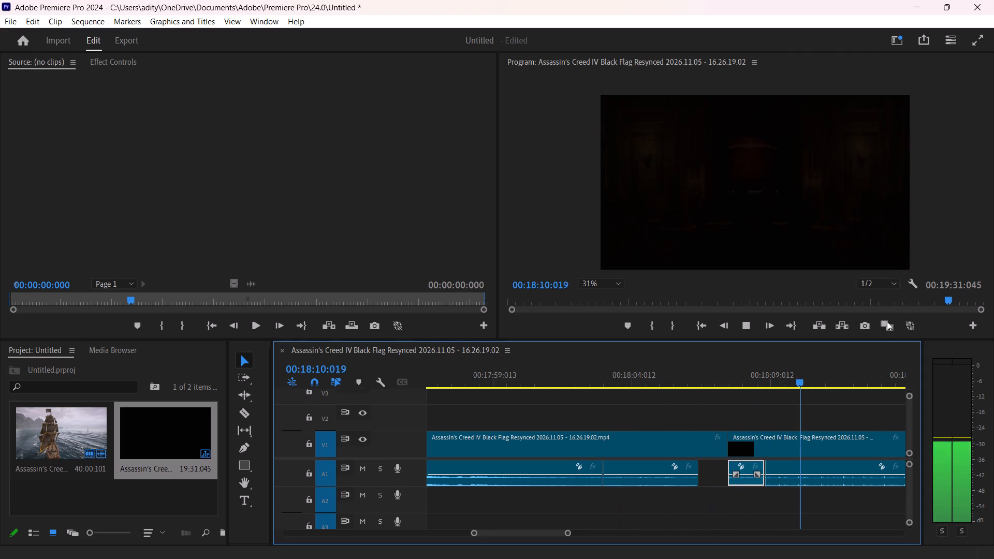
key(ctrl+c)
key(Up)
key(Up)
key(Up)
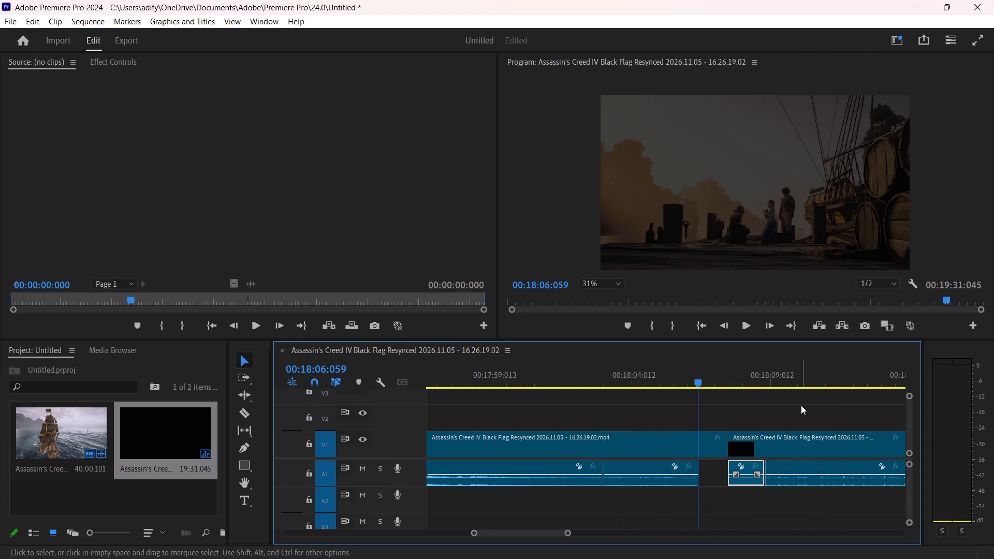
key(ctrl+v)
click(768, 504)
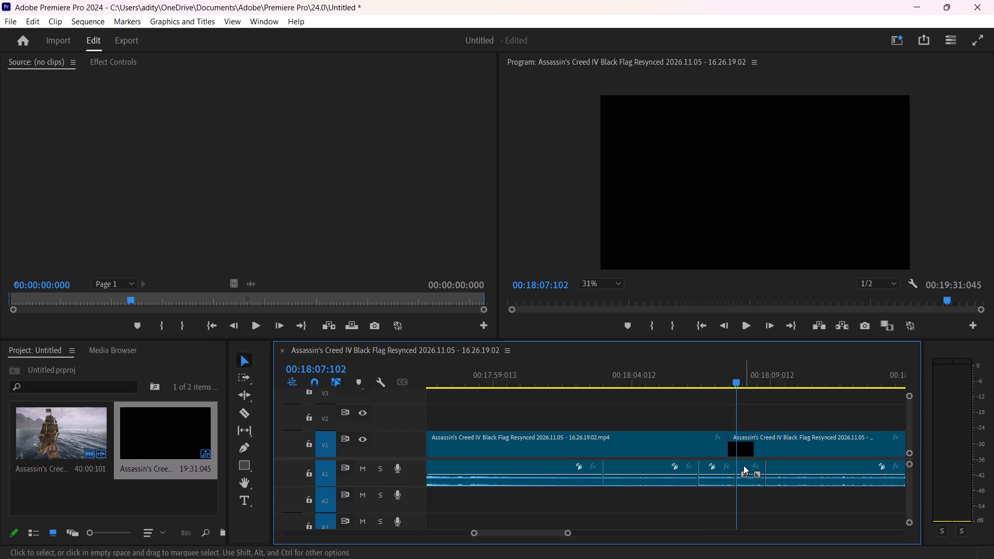
Trim the pasted audio's end back to the video cut and extend the following loading audio's start back to meet it.
drag(570, 533, 552, 536)
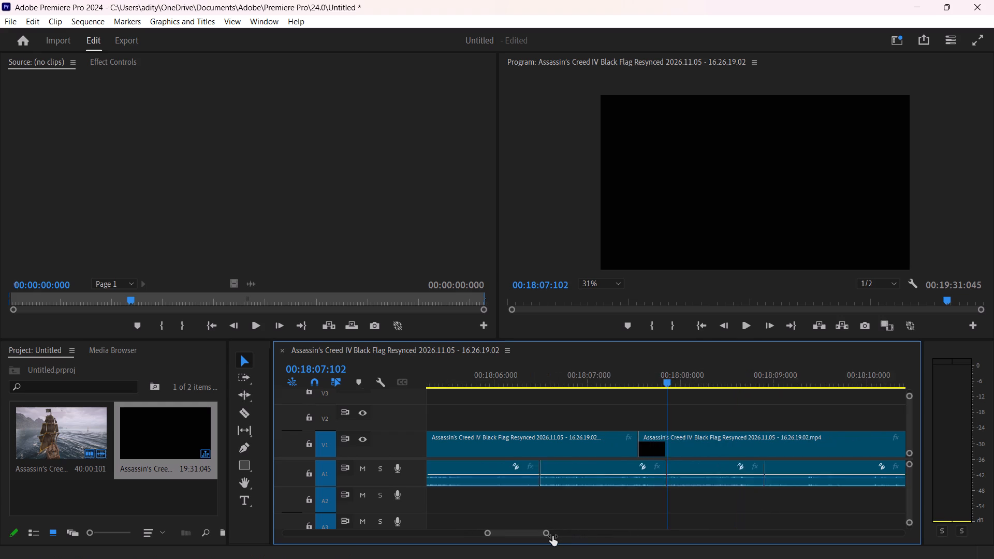
drag(552, 536, 552, 537)
click(599, 472)
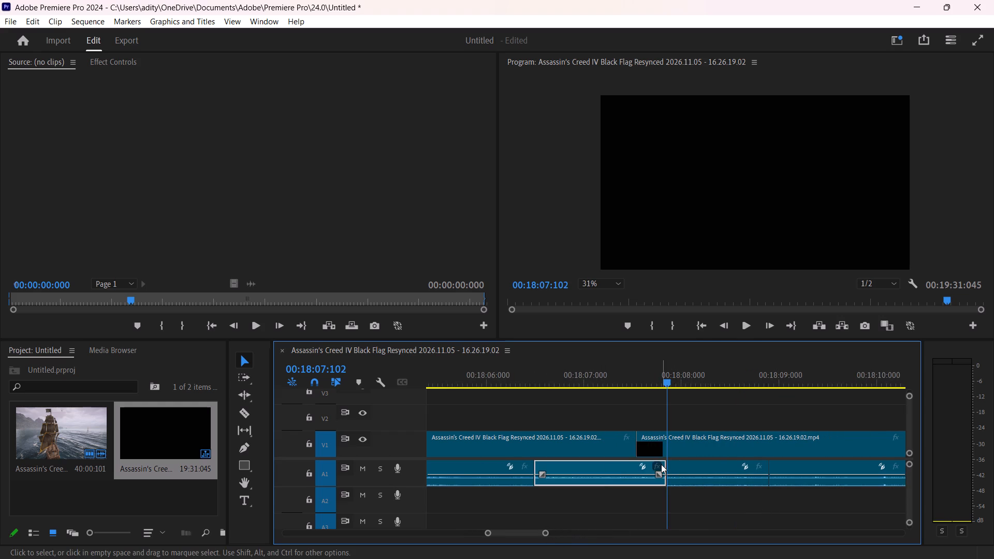
drag(666, 467, 639, 460)
click(691, 464)
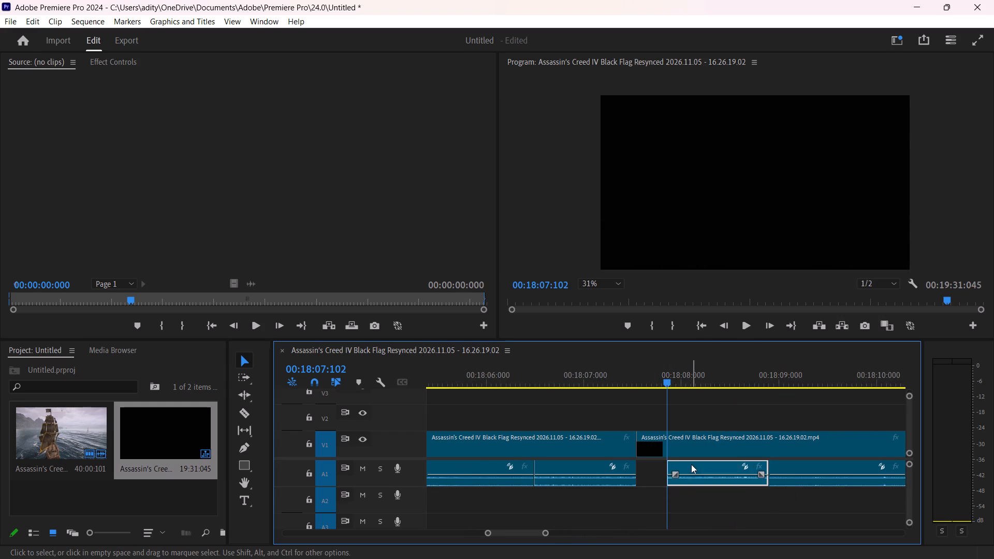
drag(669, 468, 636, 468)
Play back the dock-to-loading transition from about 00:18:06 to check the new audio joins.
drag(669, 383, 665, 382)
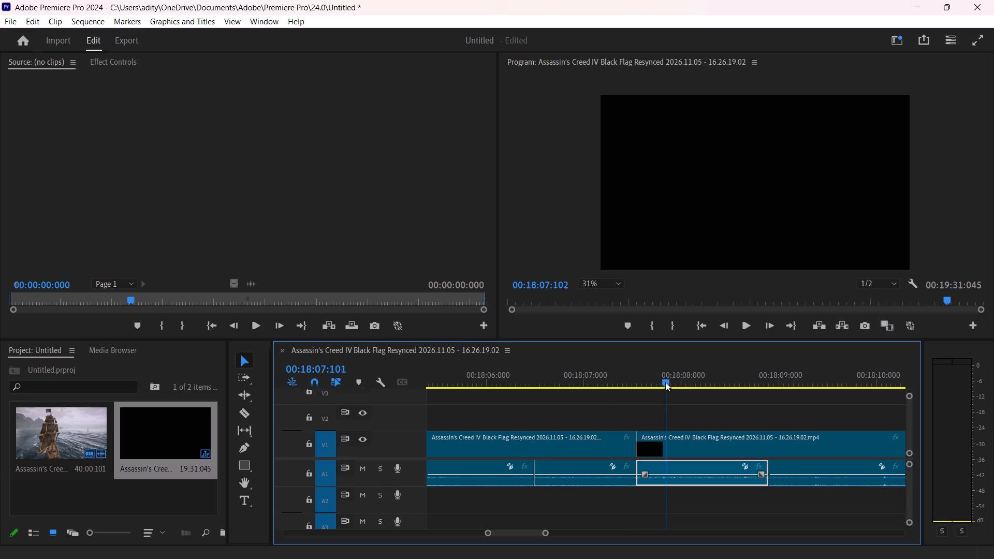
drag(665, 382, 519, 420)
key(space)
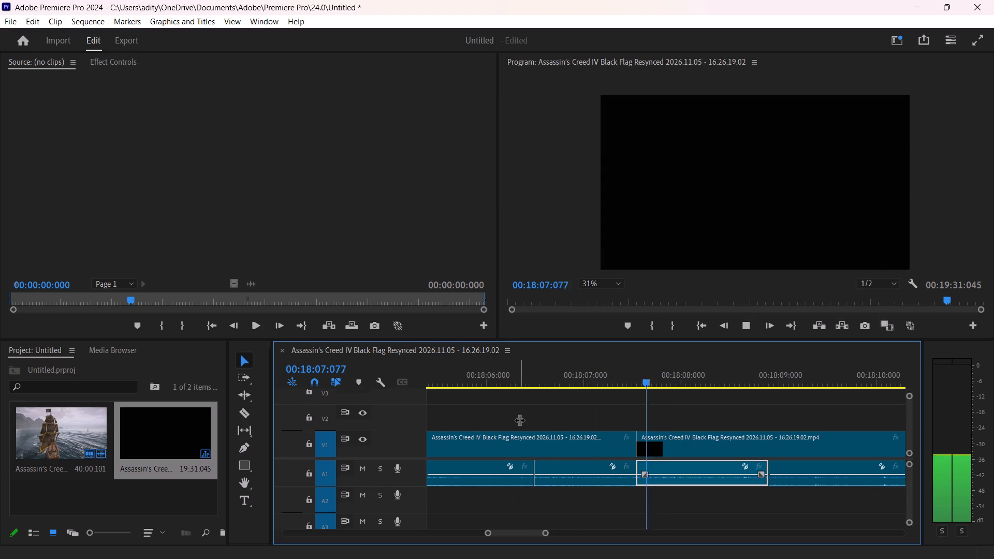
drag(545, 532, 885, 535)
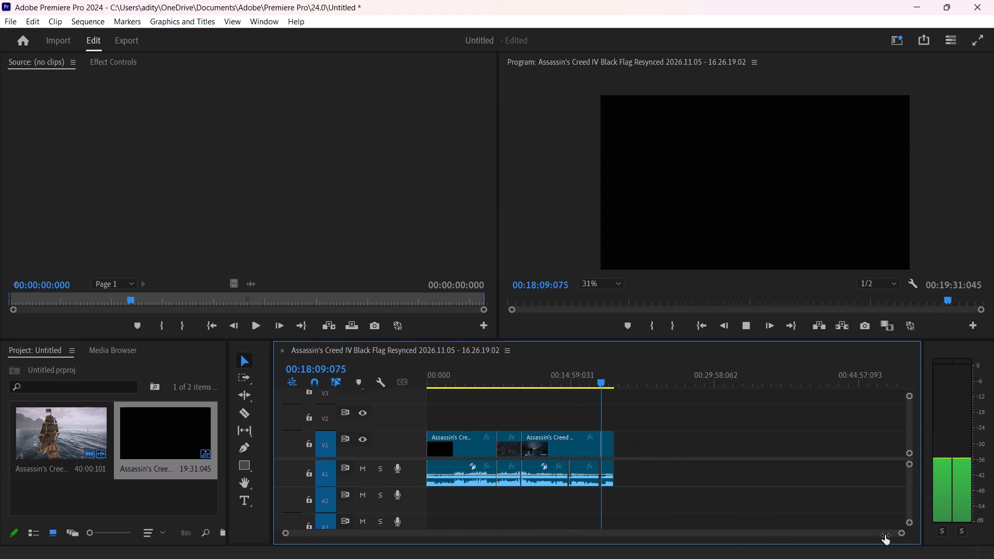
drag(885, 535, 908, 538)
key(Up)
key(Up)
key(Up)
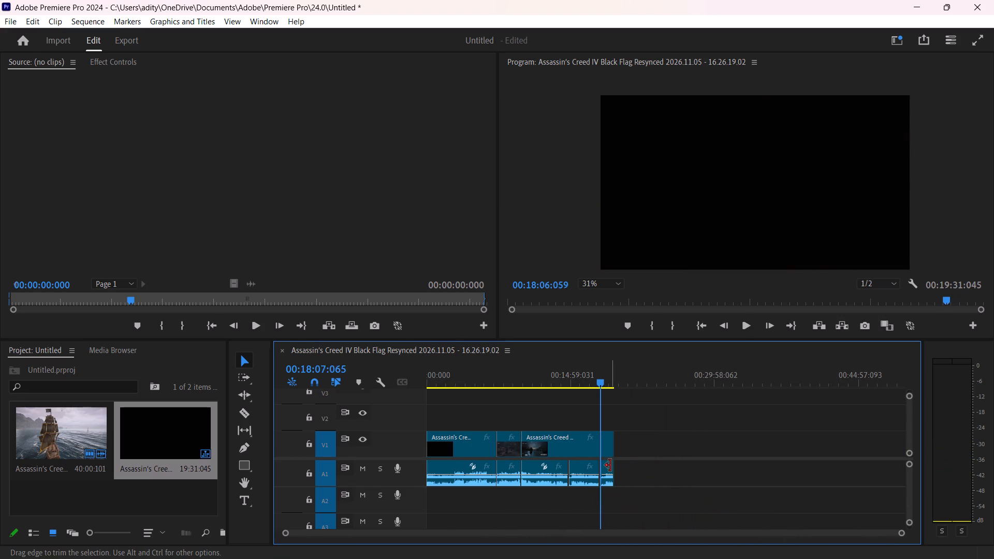
key(Up)
key(Up)
key(space)
key(Down)
key(space)
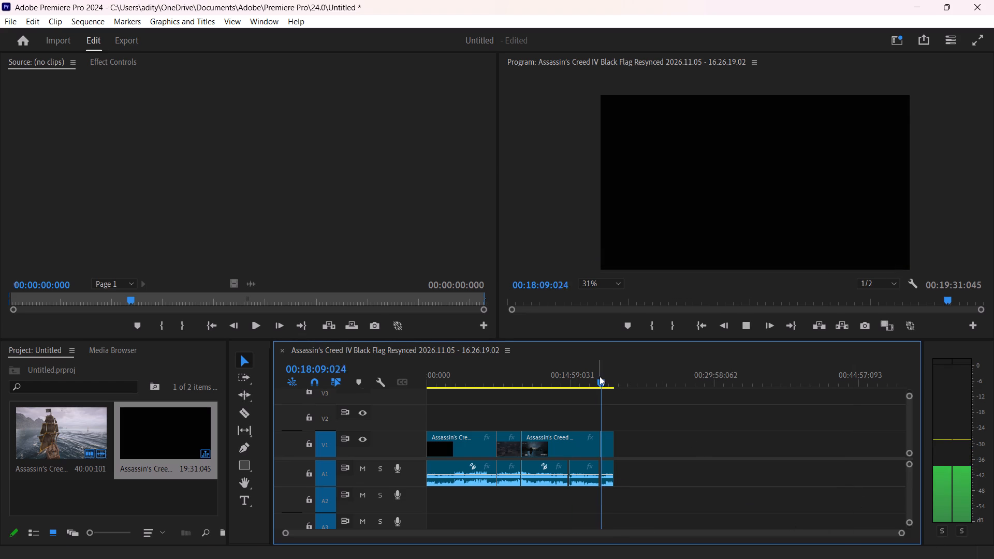
Scrub through the whole sequence to review the edit and check the mission name at 00:09:50:044.
drag(602, 382, 606, 384)
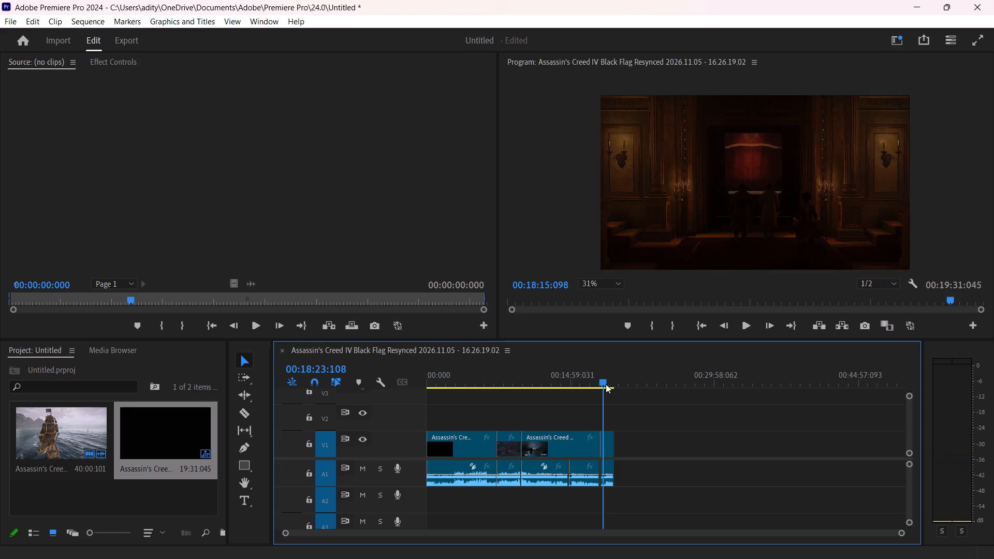
drag(606, 384, 617, 386)
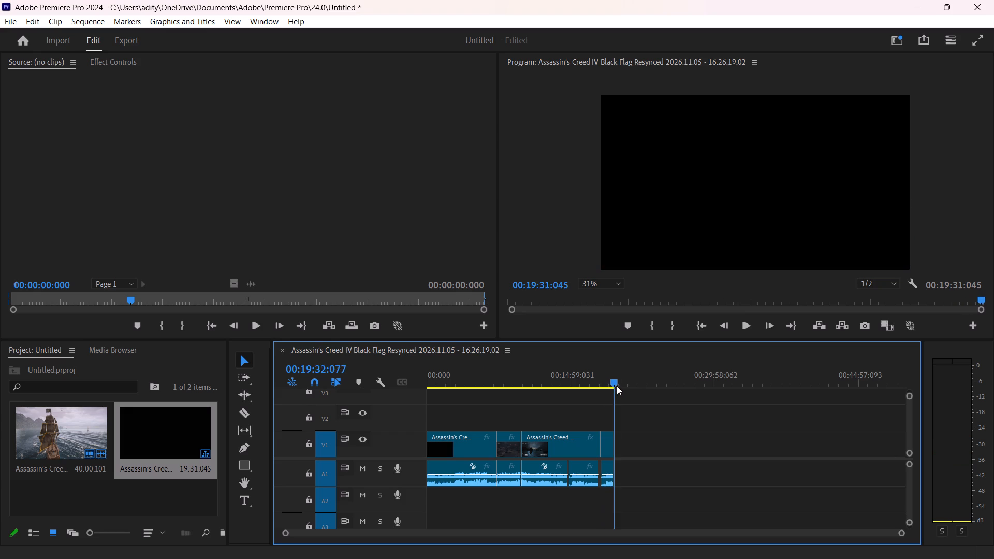
drag(617, 386, 392, 428)
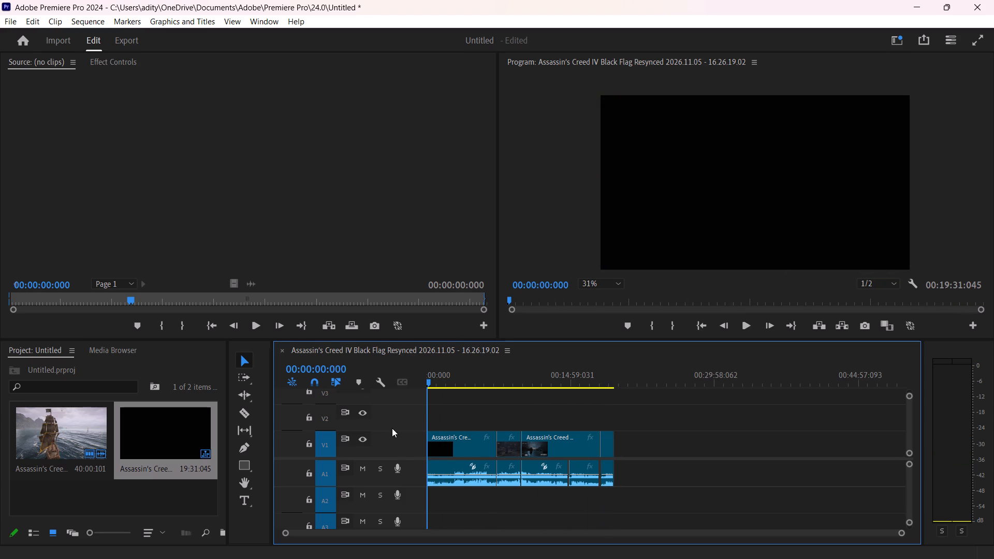
drag(392, 428, 613, 432)
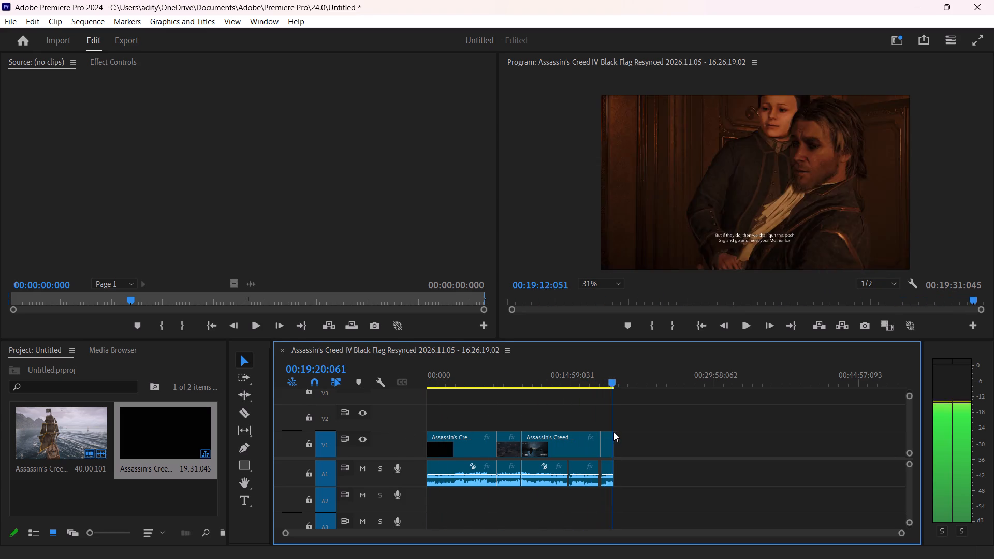
drag(613, 432, 522, 440)
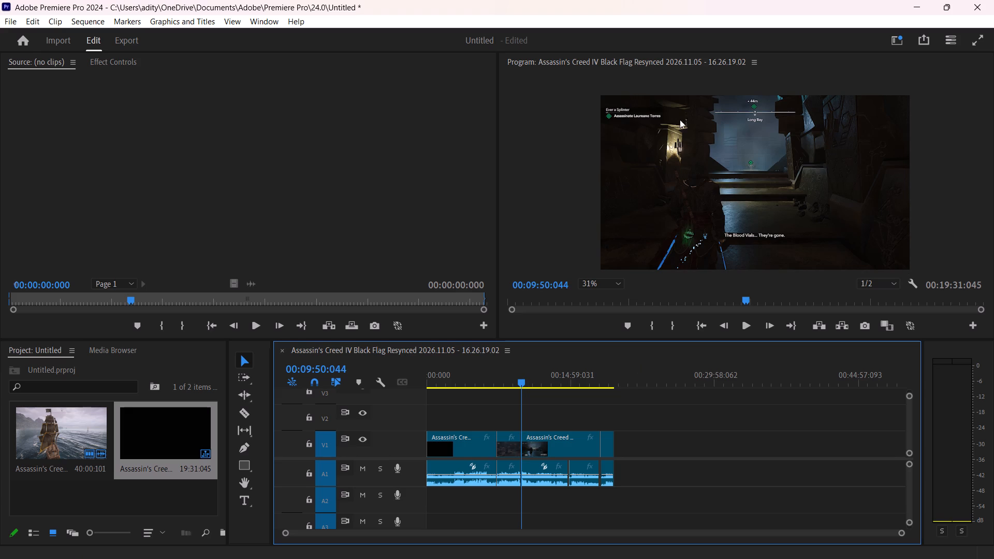
Set the quick export file name to "ACBFR PART 24 Ever A Splinter" in the Assassin's Creed IV Black Flag Resynced folder.
click(925, 42)
click(839, 115)
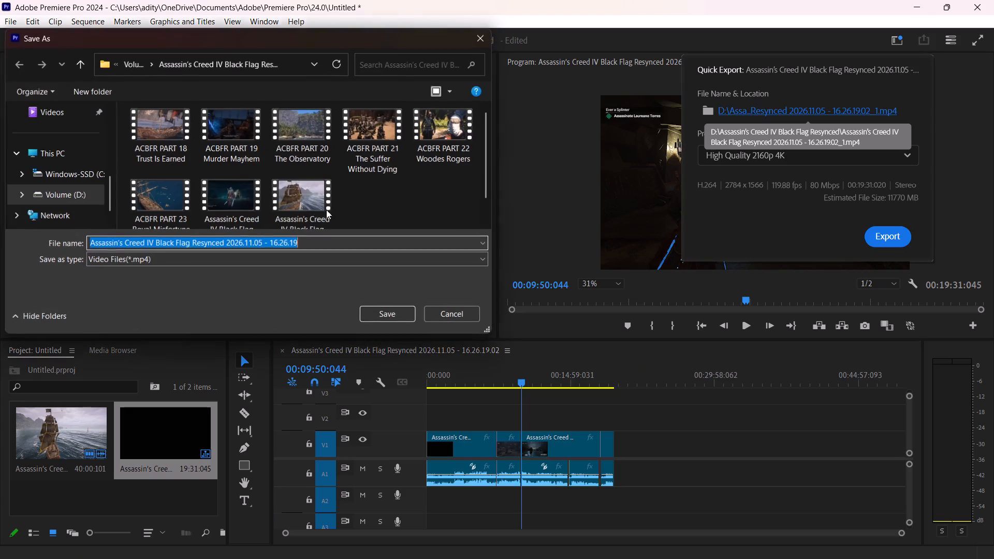
scroll(316, 196, down, 2)
scroll(315, 194, up, 1)
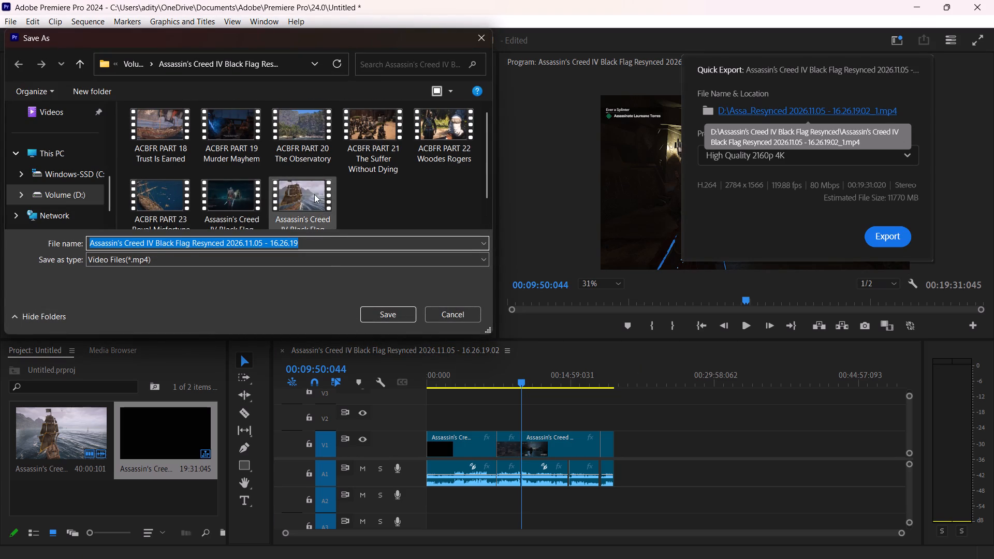
click(304, 155)
scroll(181, 172, down, 2)
click(181, 172)
click(206, 241)
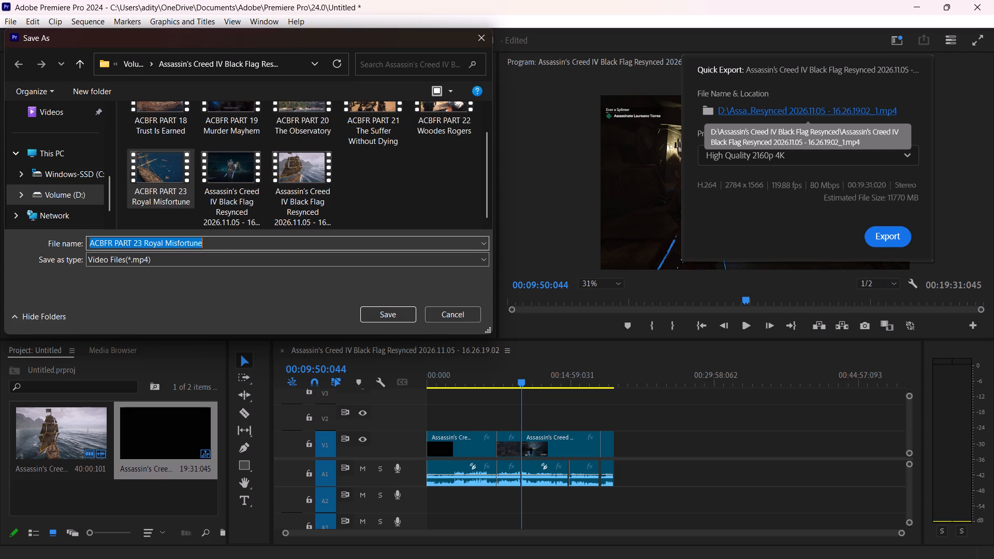
double_click(221, 244)
drag(224, 242, 137, 249)
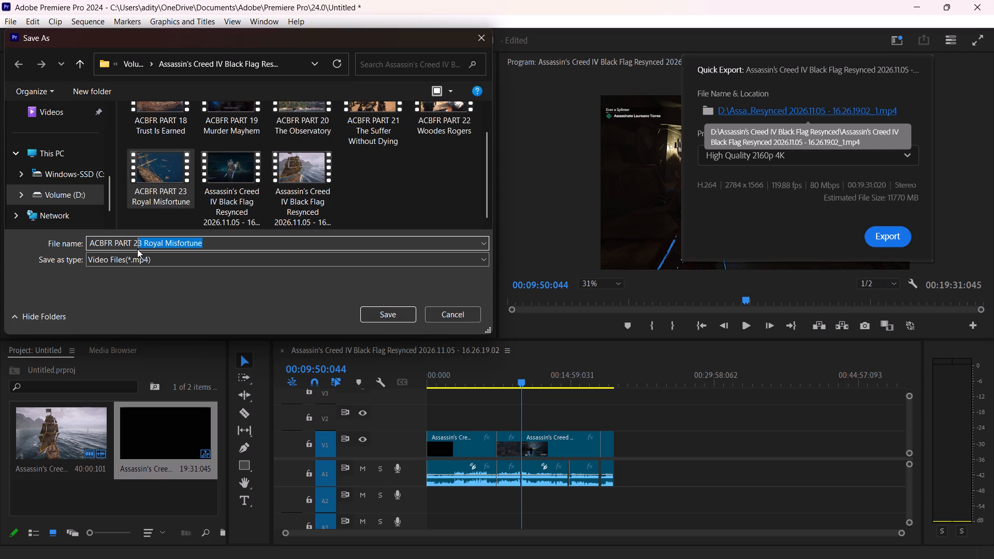
text(4)
key(space)
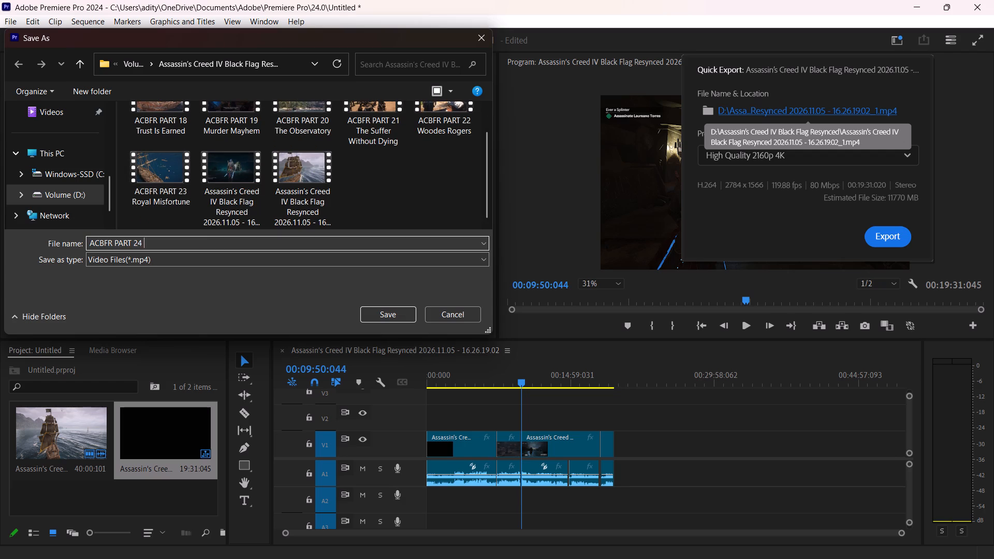
key(space)
key(BackSpace)
key(e)
key(Return)
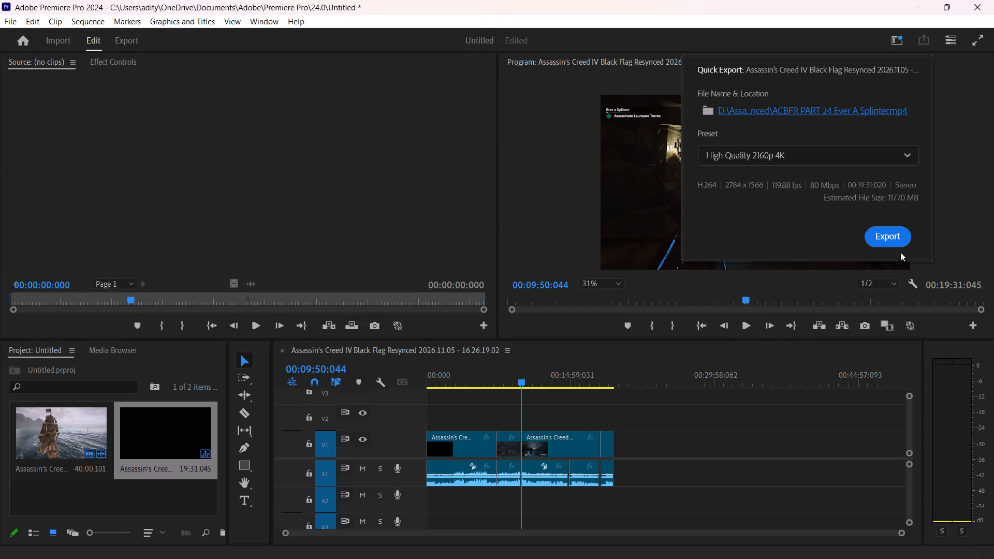
Export the sequence with the High Quality 2160p 4K preset.
double_click(900, 239)
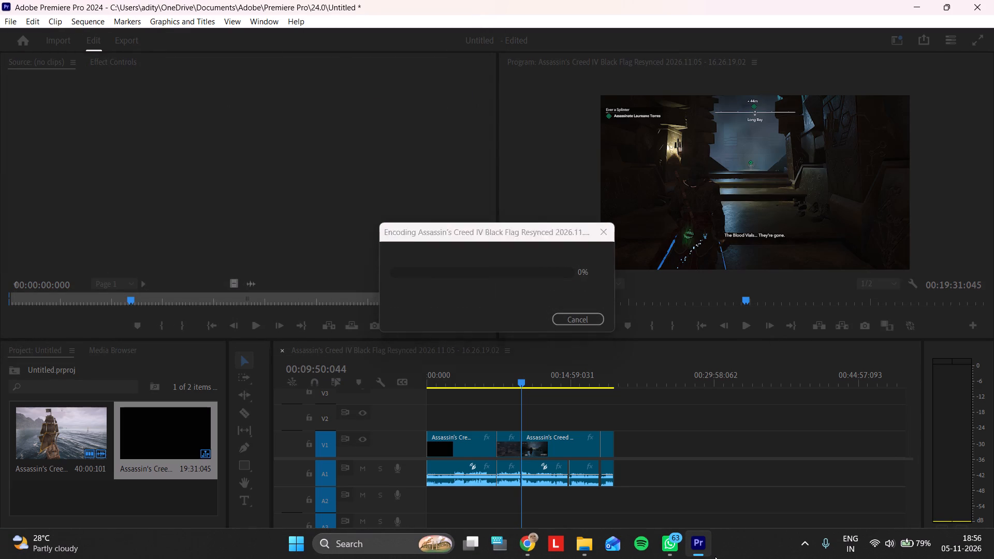